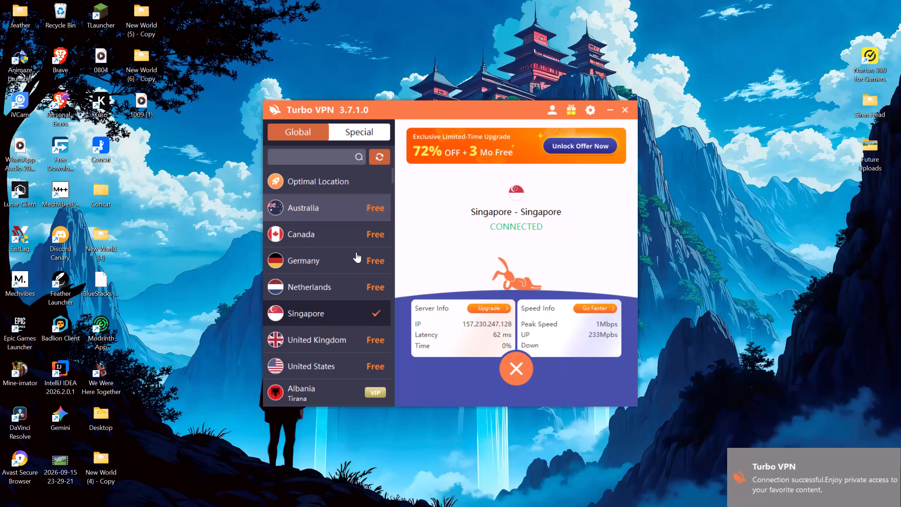
Launch CapCut and open the project named 1027.
click(335, 493)
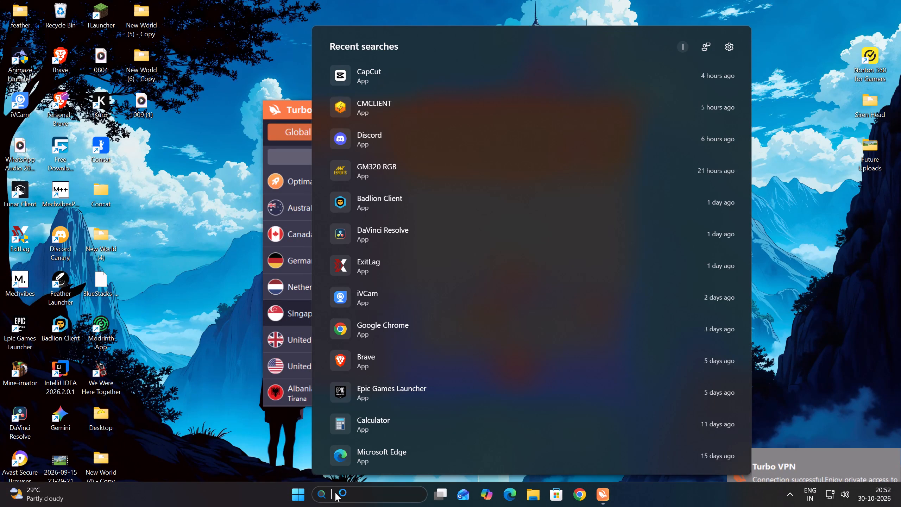
text(cap)
key(Return)
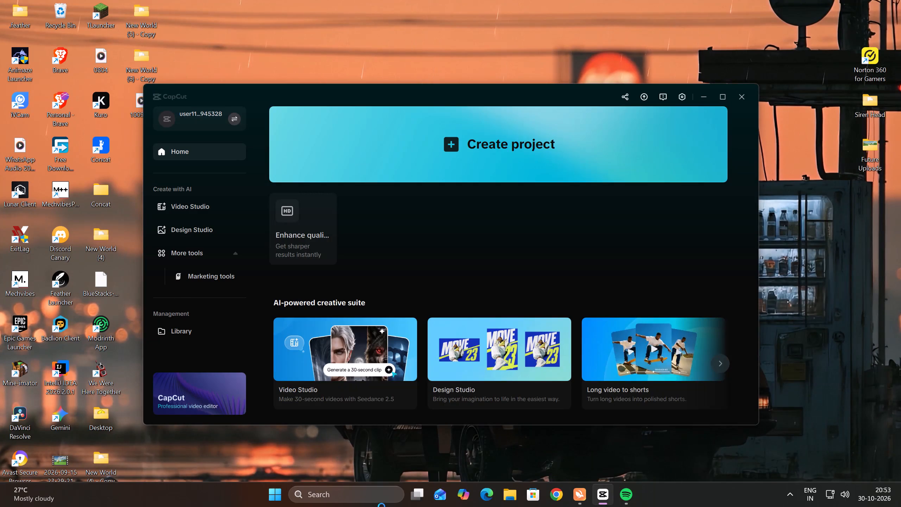
scroll(367, 394, down, 8)
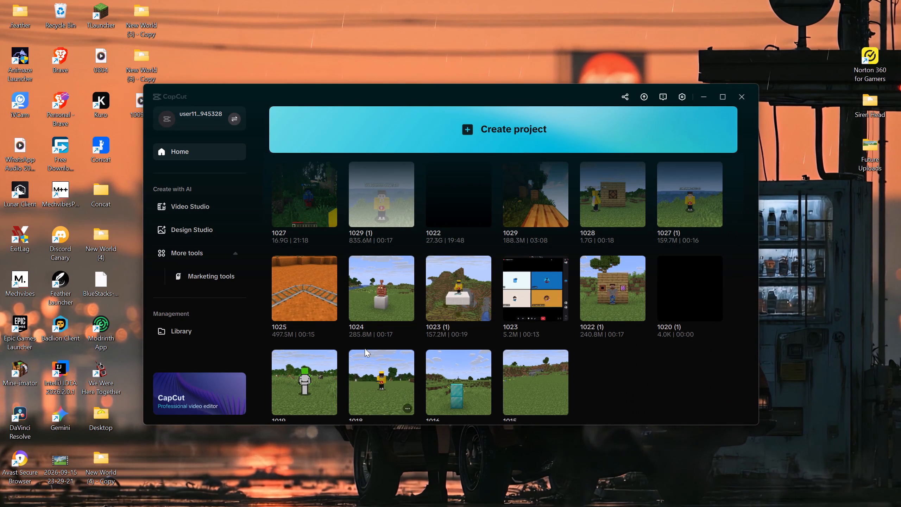
scroll(365, 335, up, 3)
scroll(303, 330, down, 1)
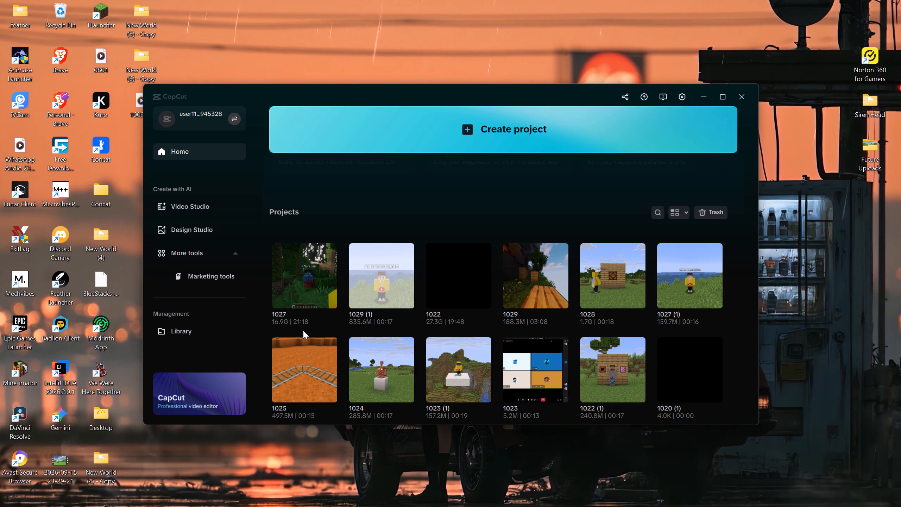
click(315, 269)
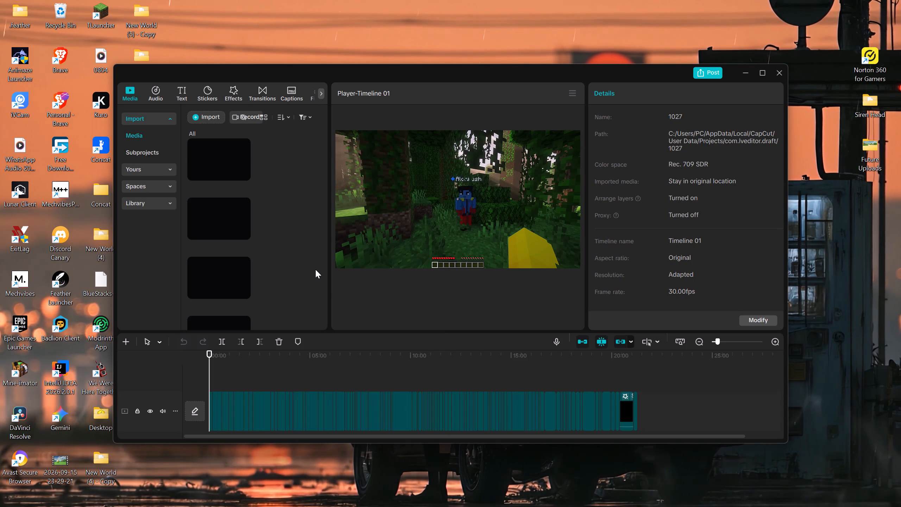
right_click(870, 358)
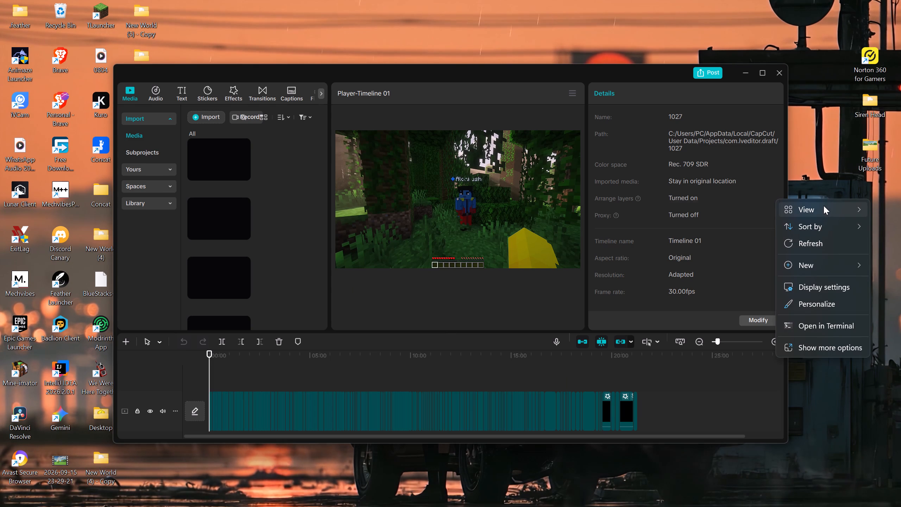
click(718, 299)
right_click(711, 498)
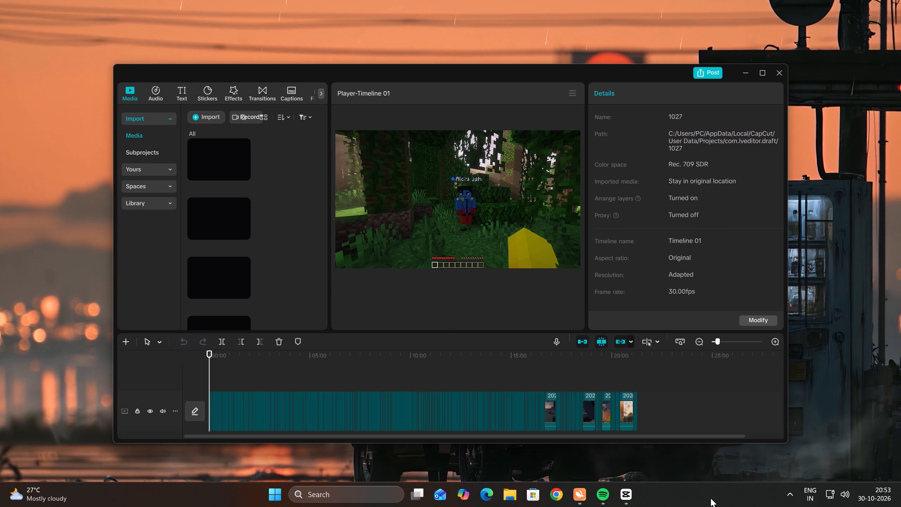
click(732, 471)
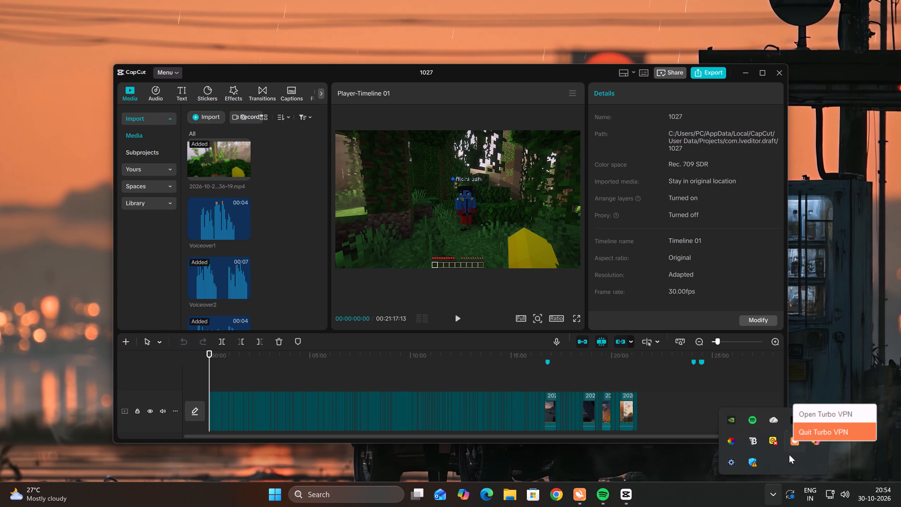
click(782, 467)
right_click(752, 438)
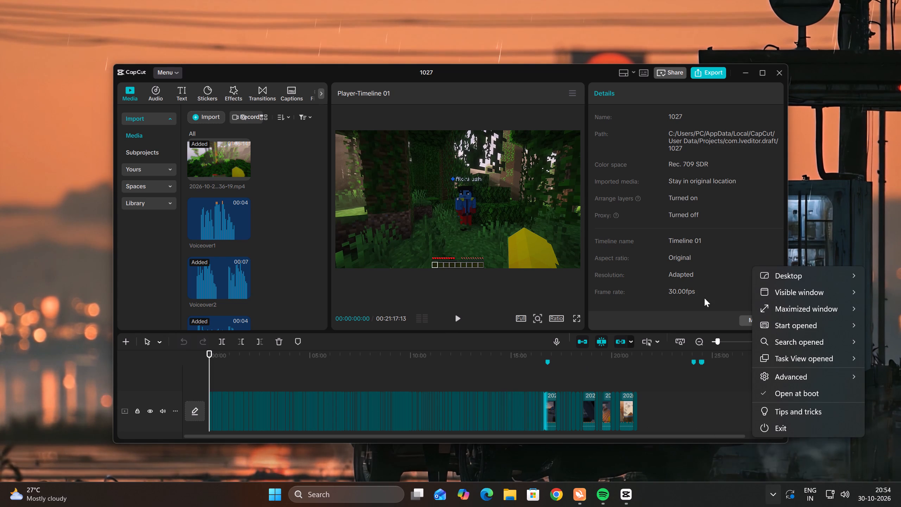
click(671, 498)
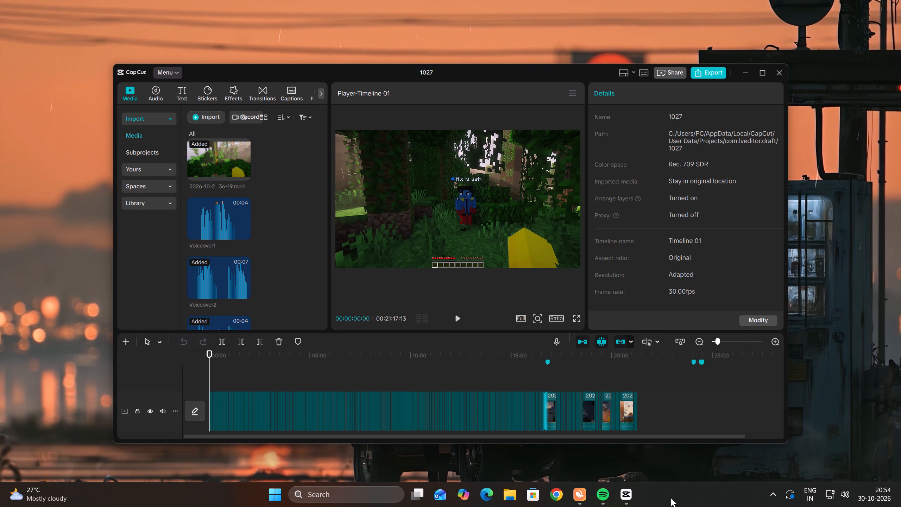
Switch to Spotify, play Rain Sounds (Sleep & Relaxation) with a slight volume adjustment, and minimise the player.
click(607, 497)
click(508, 275)
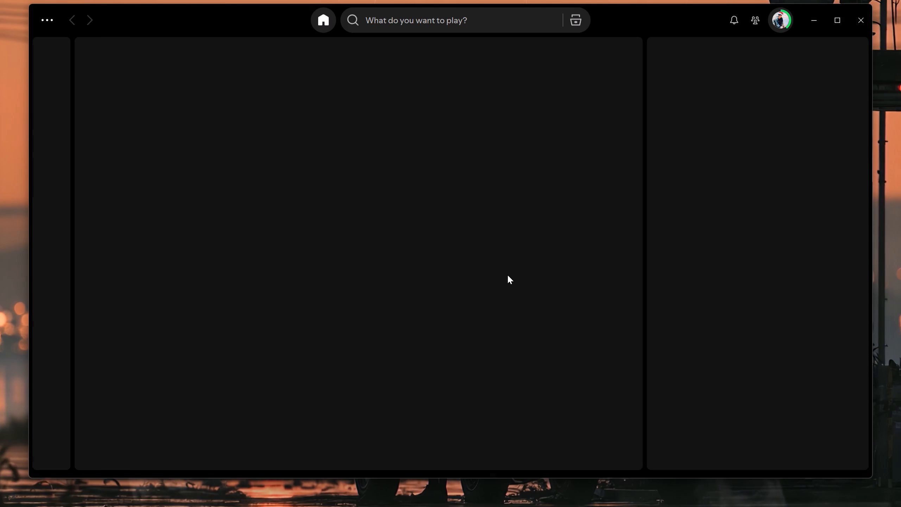
click(516, 267)
click(467, 13)
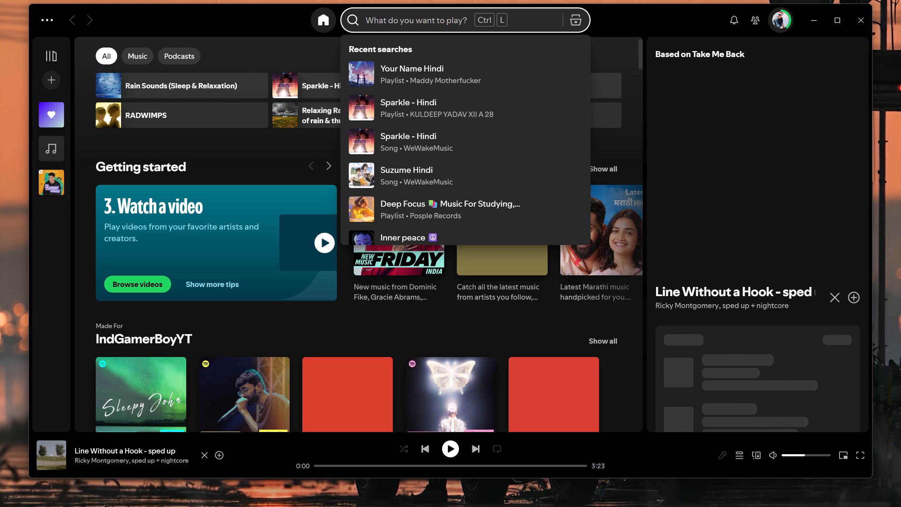
text(rain)
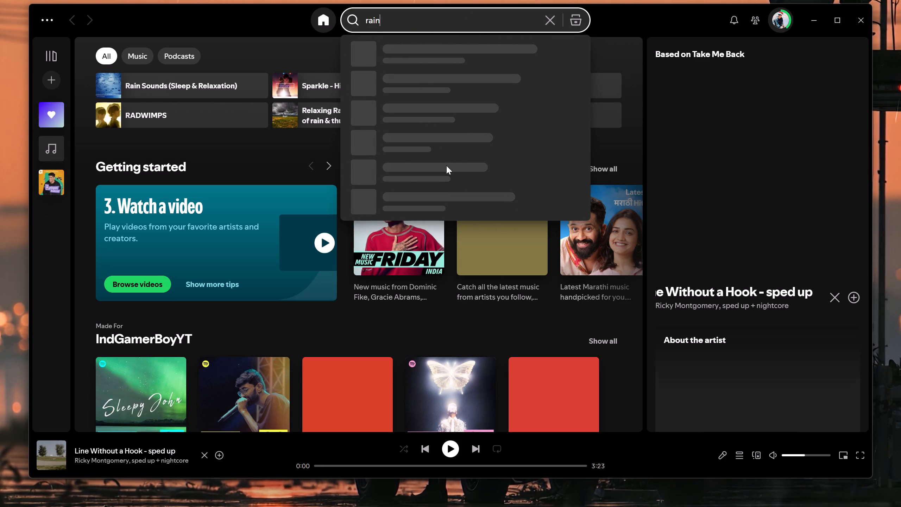
click(224, 83)
click(254, 83)
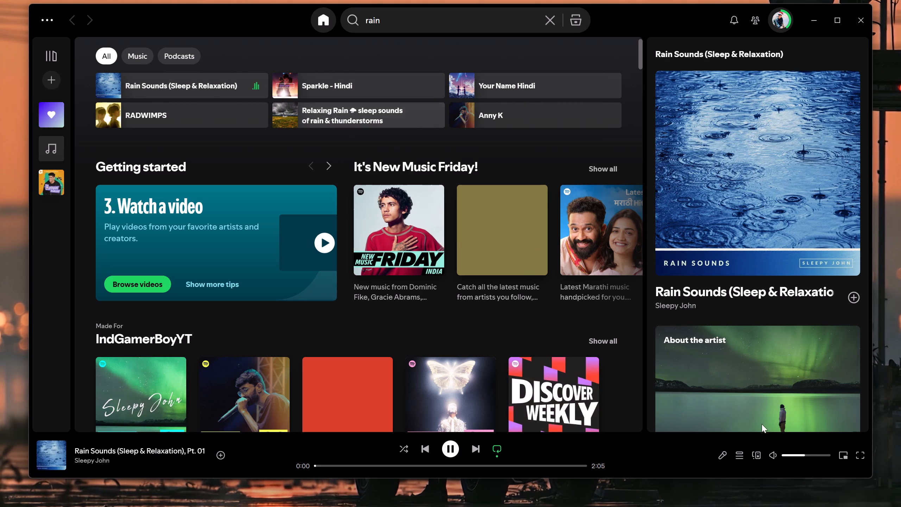
drag(798, 452, 801, 452)
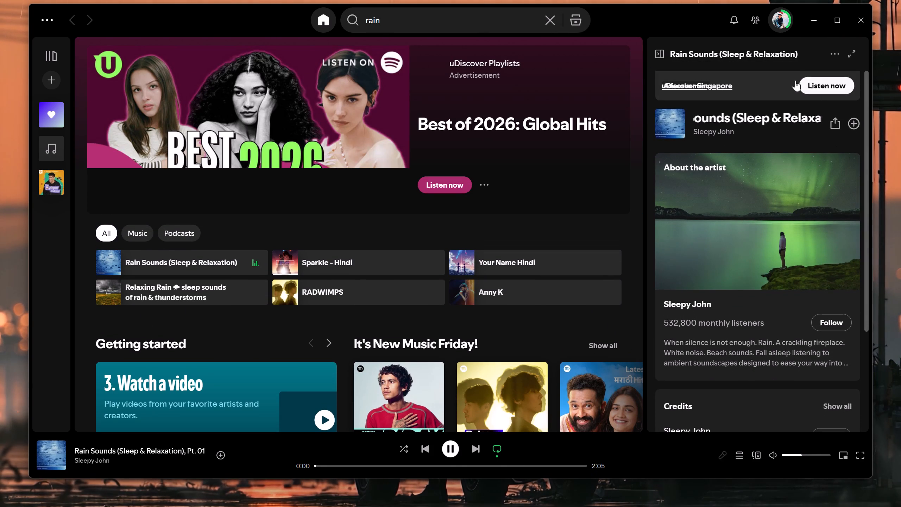
click(809, 14)
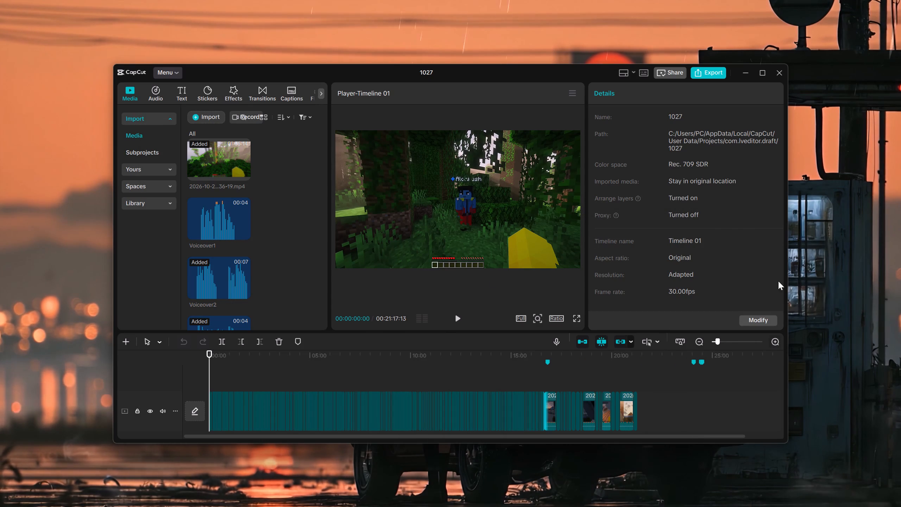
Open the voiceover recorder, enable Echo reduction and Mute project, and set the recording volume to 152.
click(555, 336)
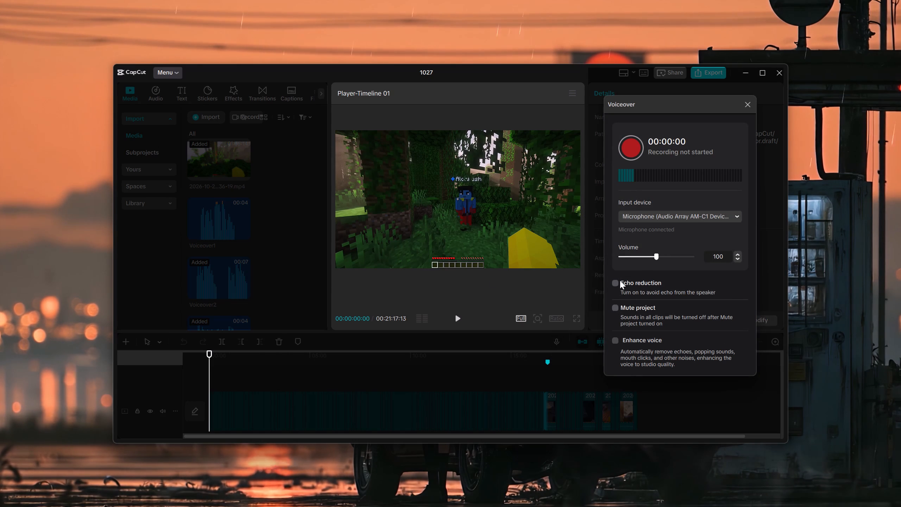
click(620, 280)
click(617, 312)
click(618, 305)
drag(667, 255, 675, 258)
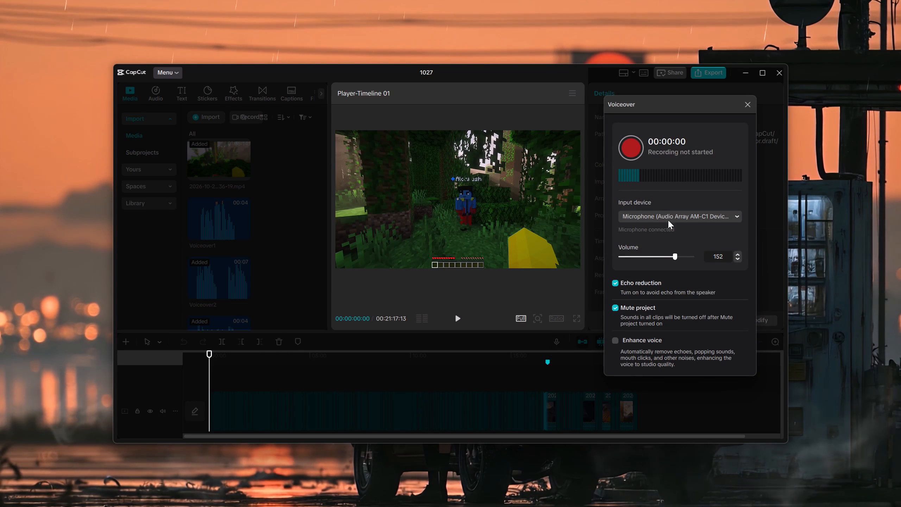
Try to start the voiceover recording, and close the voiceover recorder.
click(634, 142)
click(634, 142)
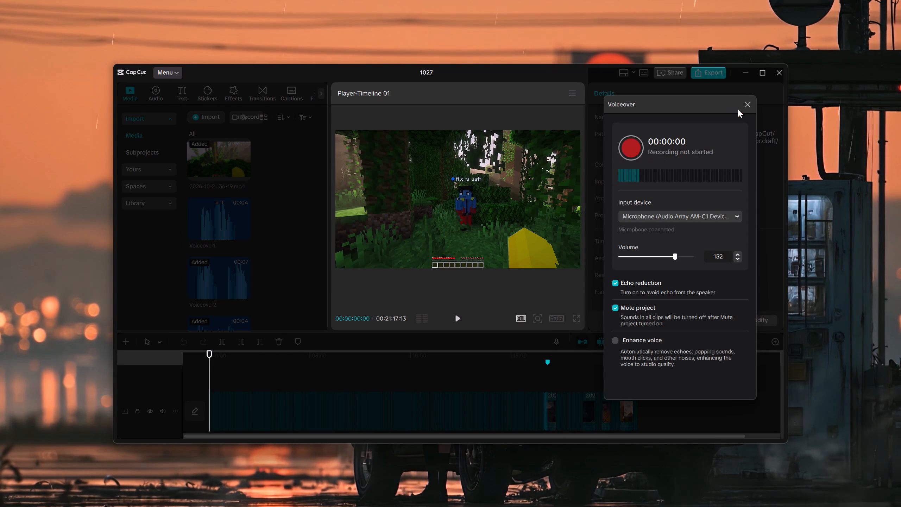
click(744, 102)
Close the project and restart CapCut, dismissing the environment test.
click(781, 76)
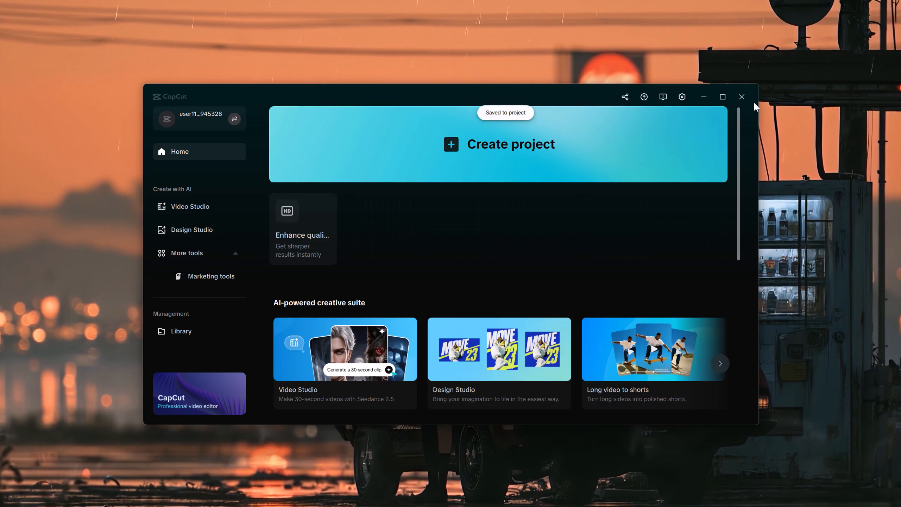
click(741, 94)
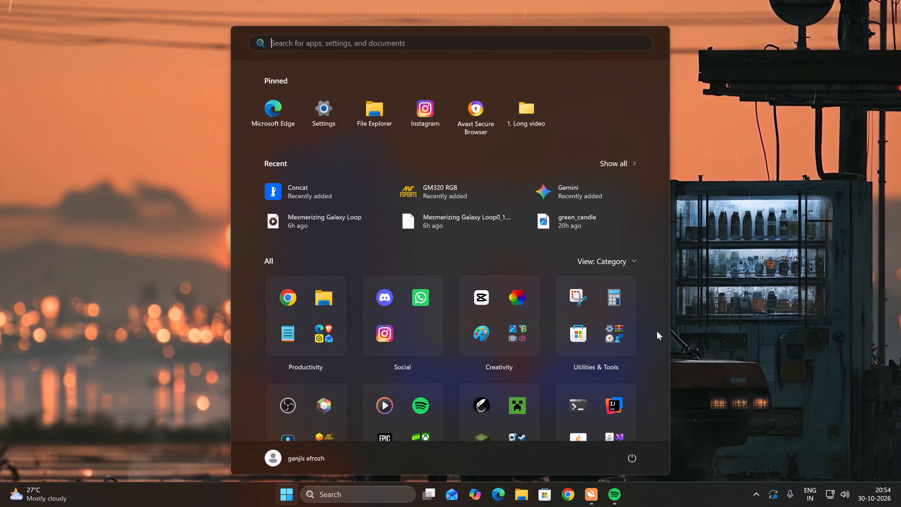
text(cap)
key(Return)
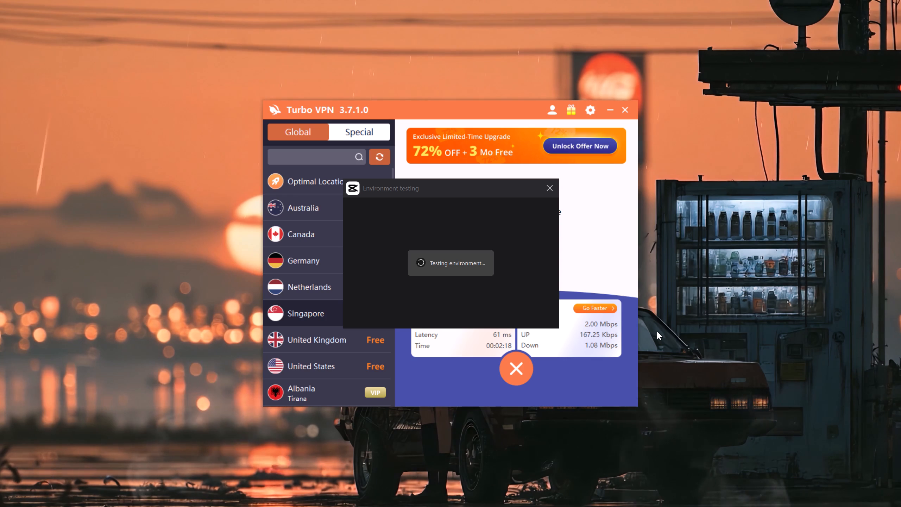
click(549, 190)
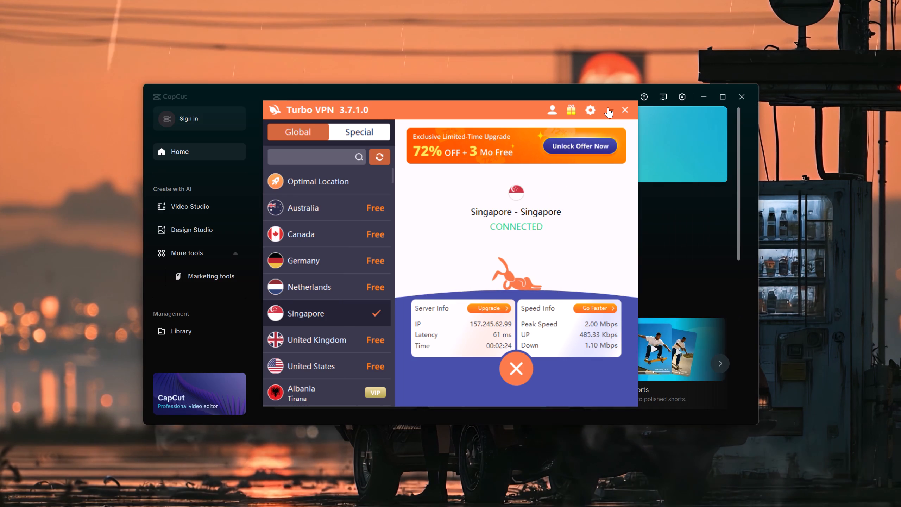
Reopen project 1027 from the projects list.
scroll(503, 284, down, 2)
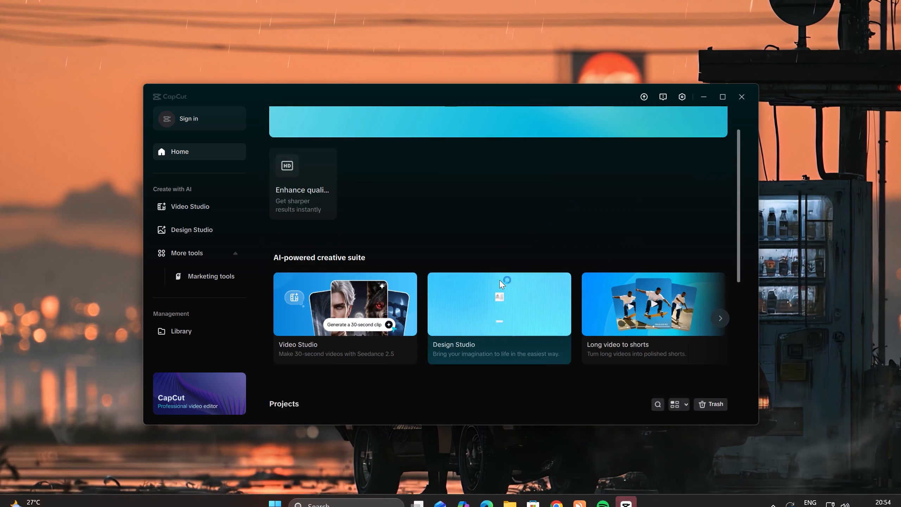
scroll(499, 280, down, 5)
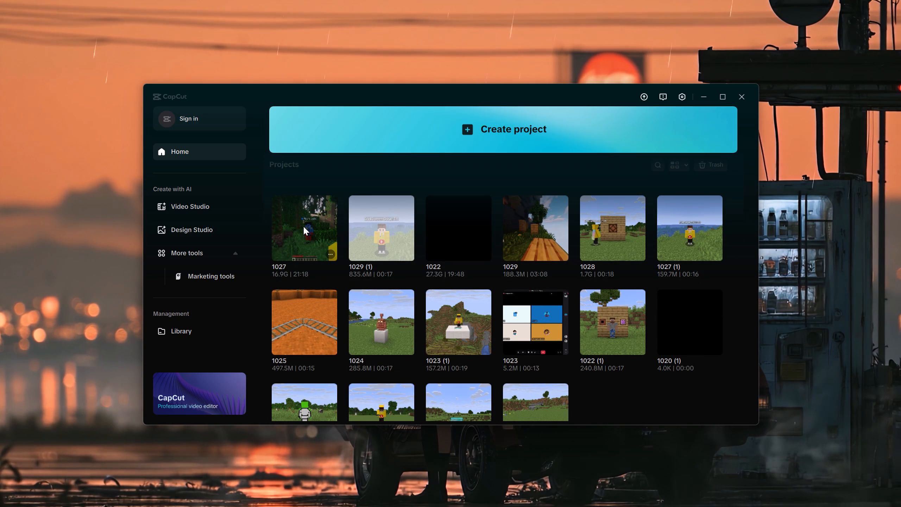
click(303, 226)
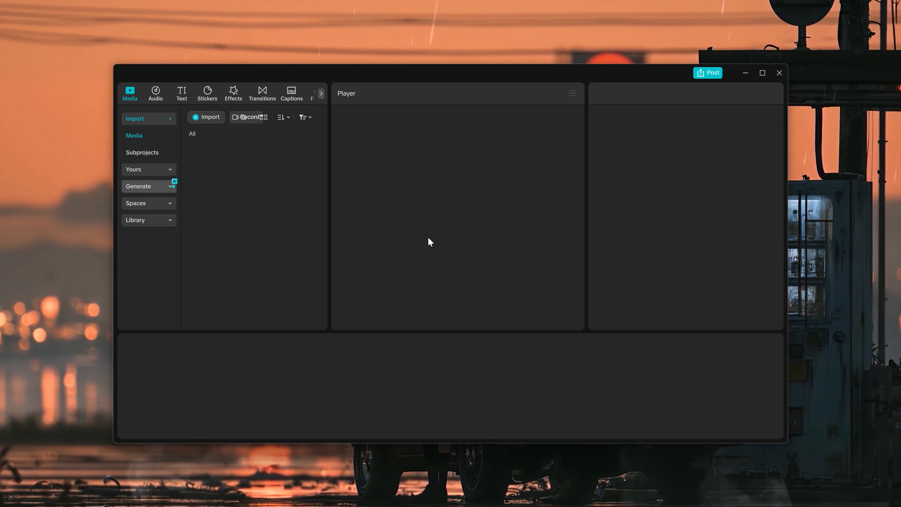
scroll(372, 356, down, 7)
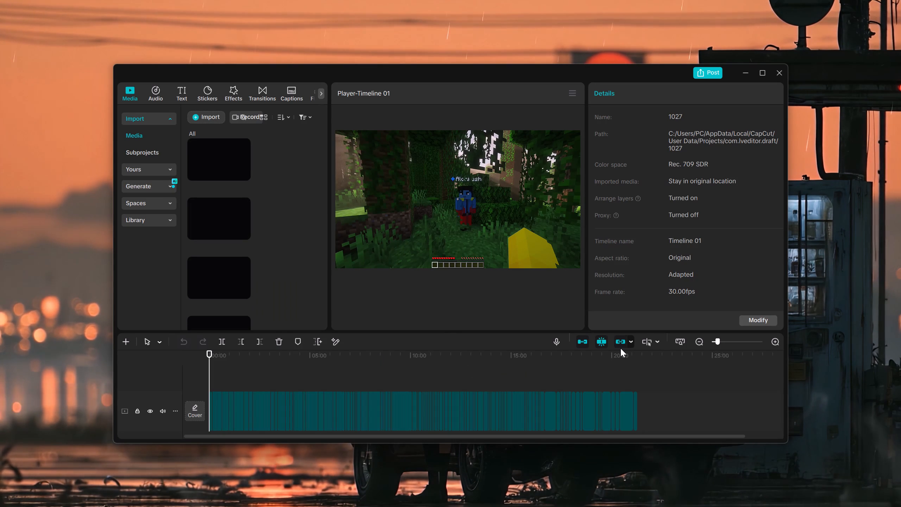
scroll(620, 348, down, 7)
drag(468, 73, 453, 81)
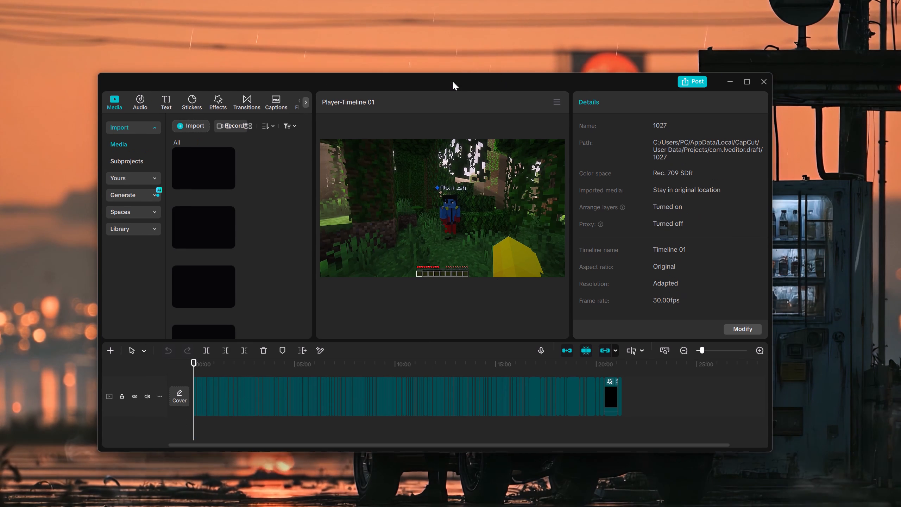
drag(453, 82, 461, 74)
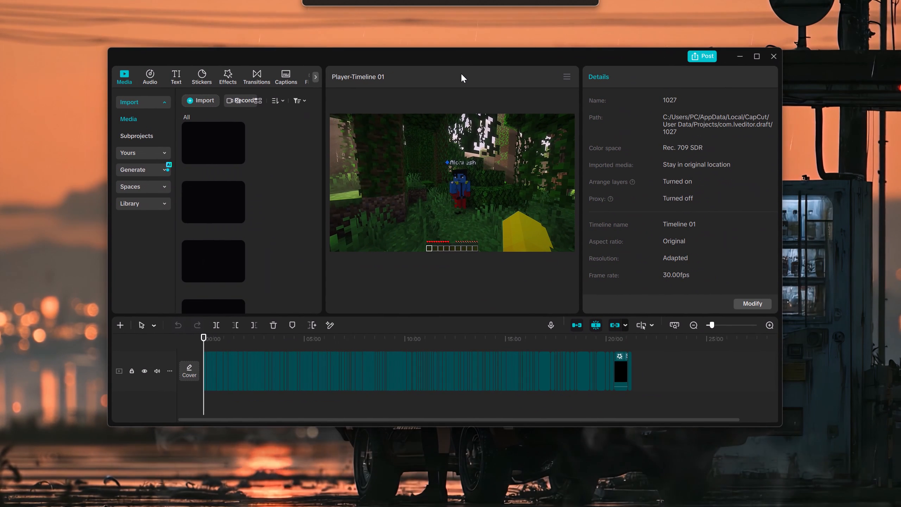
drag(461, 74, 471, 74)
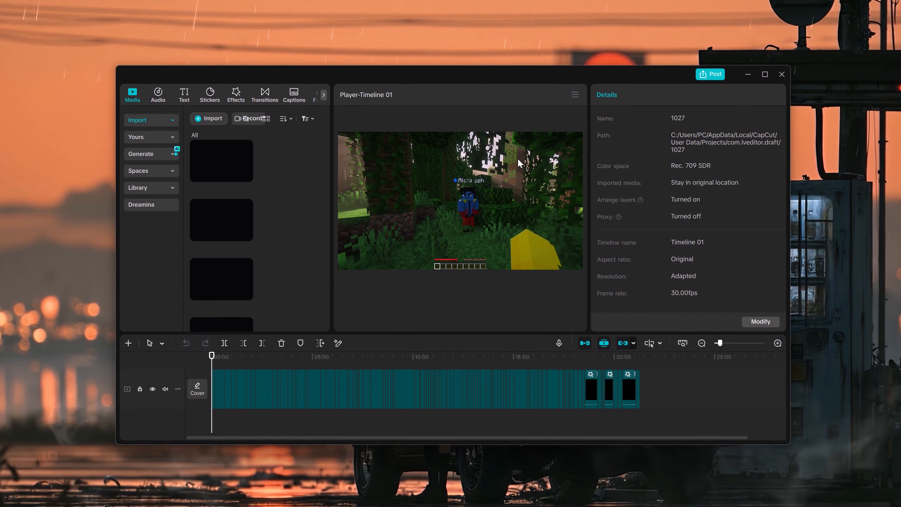
Open the voiceover recorder, enable Echo reduction and Mute project, and set the recording volume to 145.
click(554, 341)
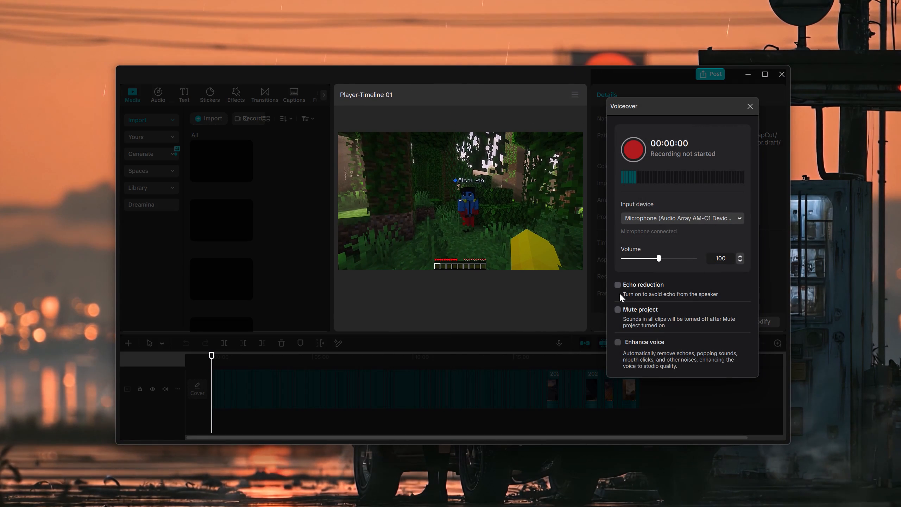
click(617, 282)
click(616, 313)
drag(665, 259, 675, 259)
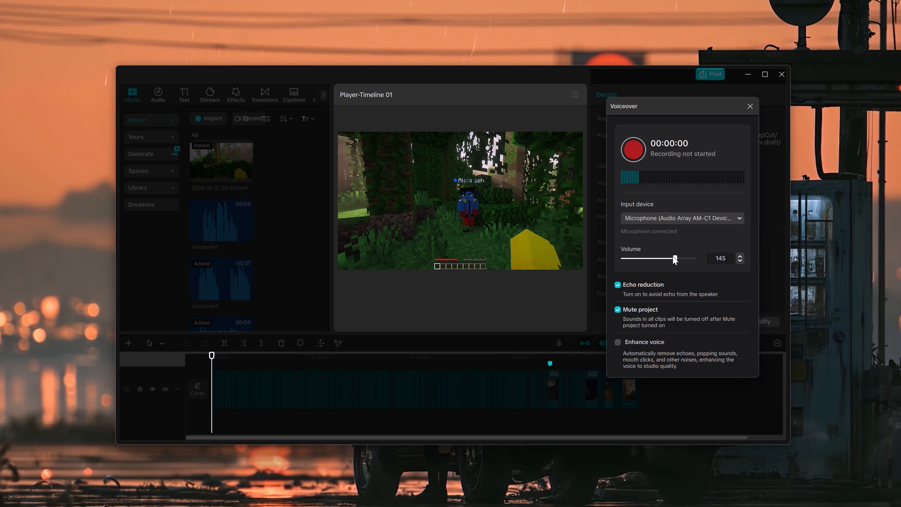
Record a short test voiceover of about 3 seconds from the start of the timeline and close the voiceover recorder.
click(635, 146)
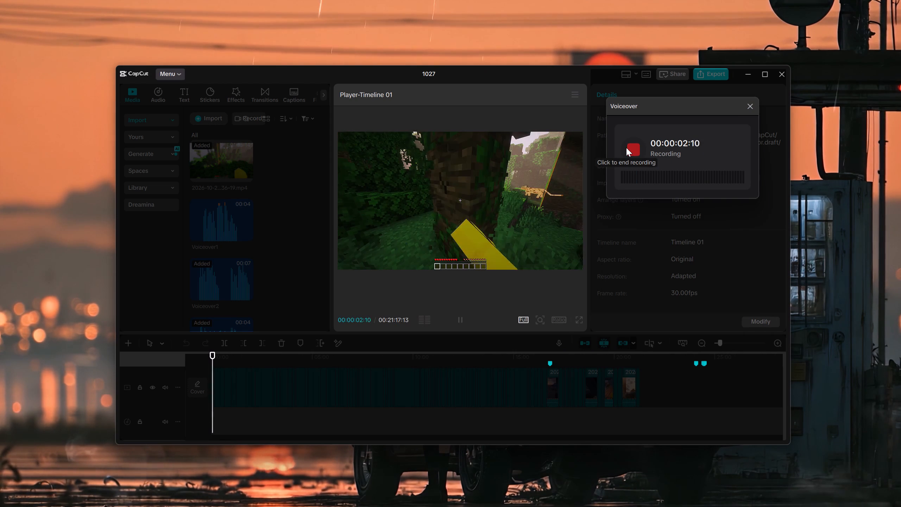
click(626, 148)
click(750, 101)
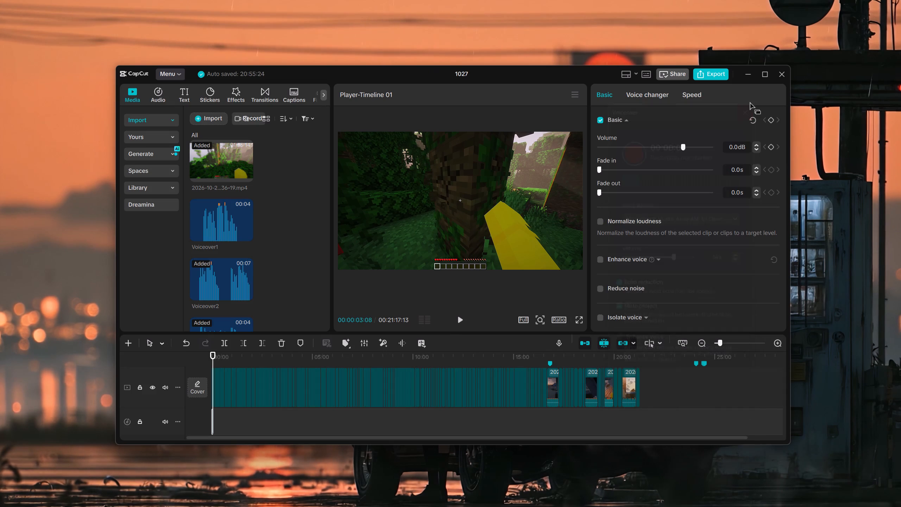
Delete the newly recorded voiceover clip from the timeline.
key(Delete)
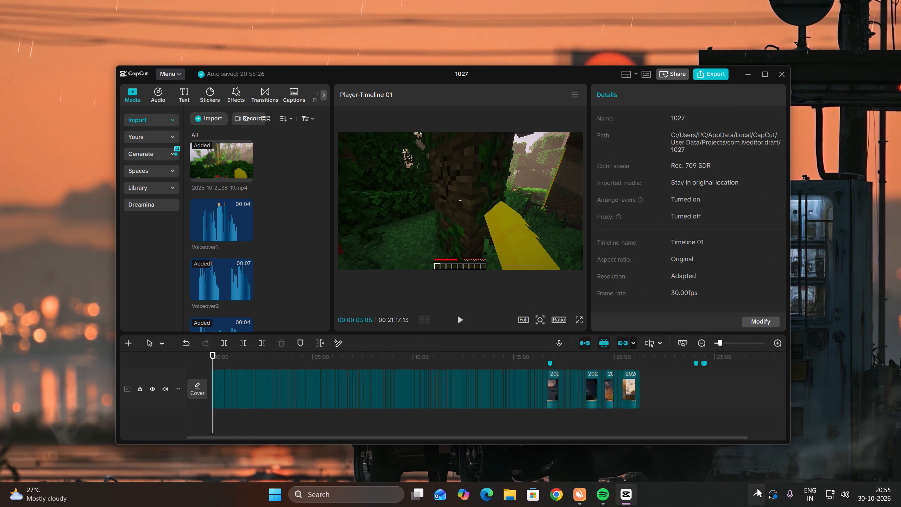
Enable the Visible window taskbar appearance in TranslucentTB from the system tray.
click(757, 488)
right_click(782, 434)
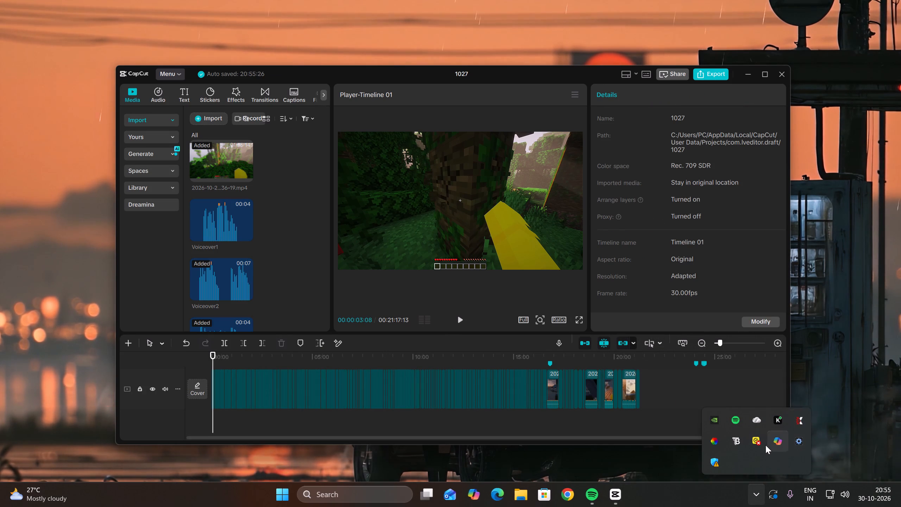
right_click(737, 413)
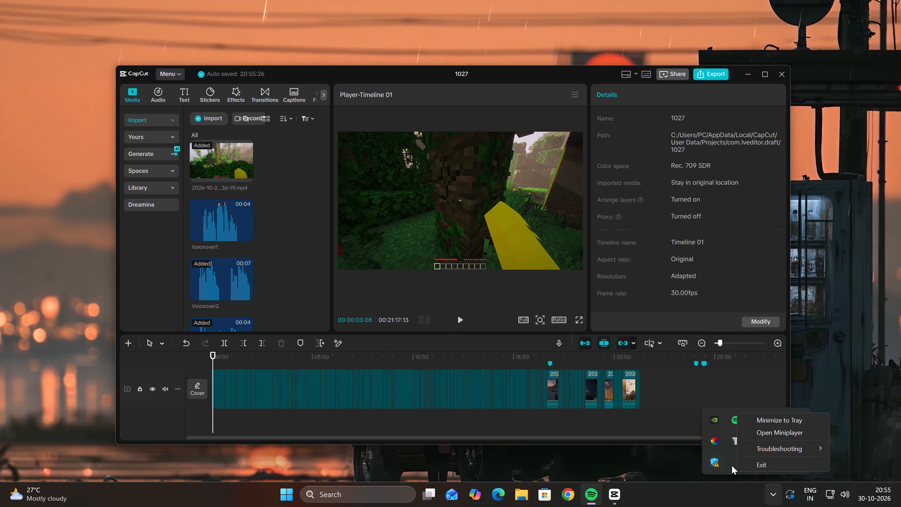
click(732, 465)
click(739, 470)
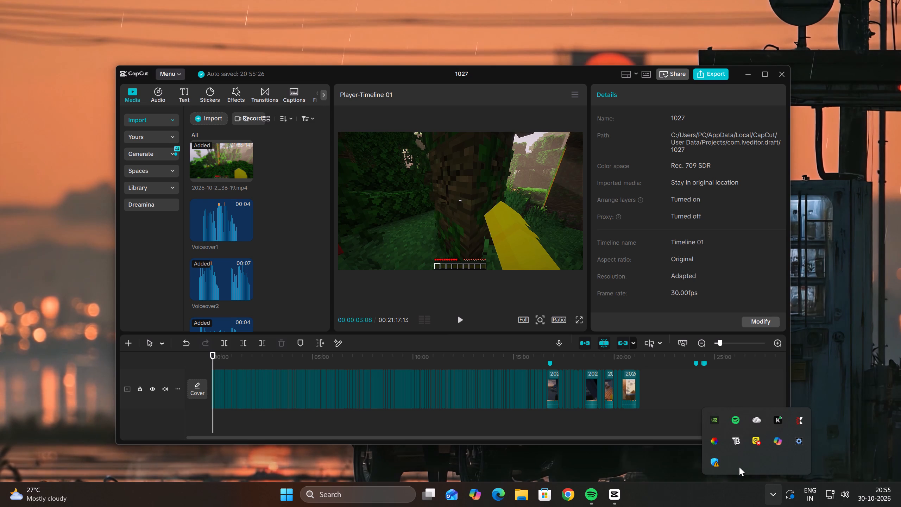
right_click(738, 440)
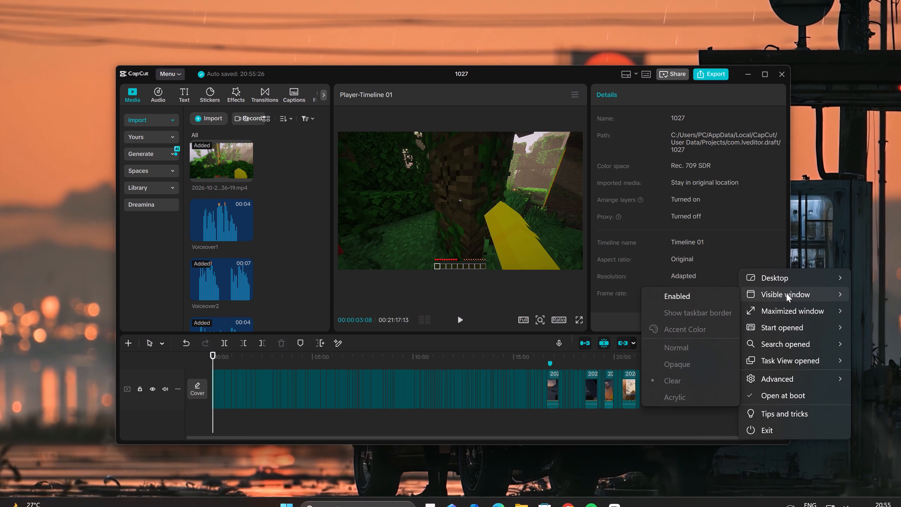
click(728, 292)
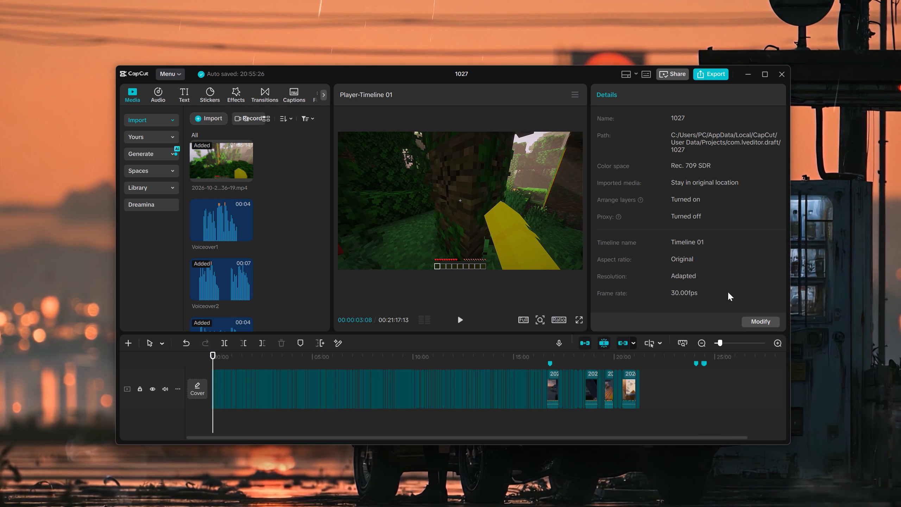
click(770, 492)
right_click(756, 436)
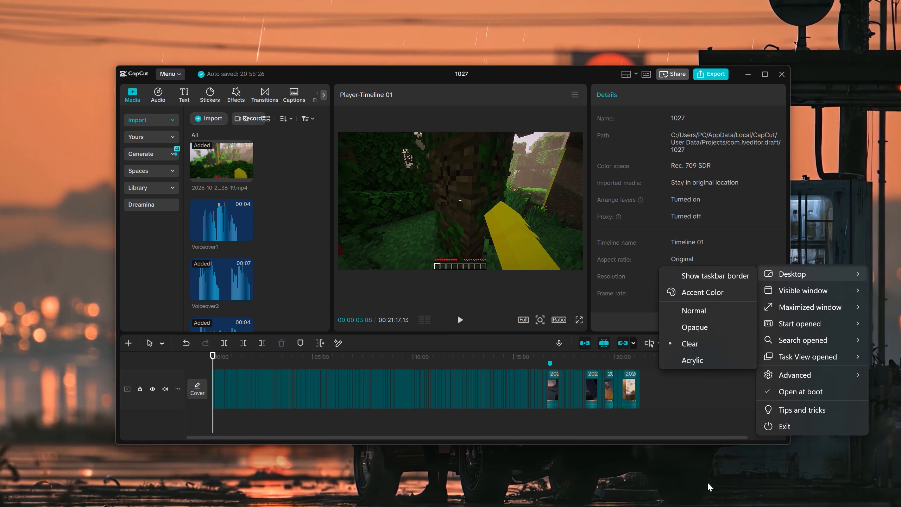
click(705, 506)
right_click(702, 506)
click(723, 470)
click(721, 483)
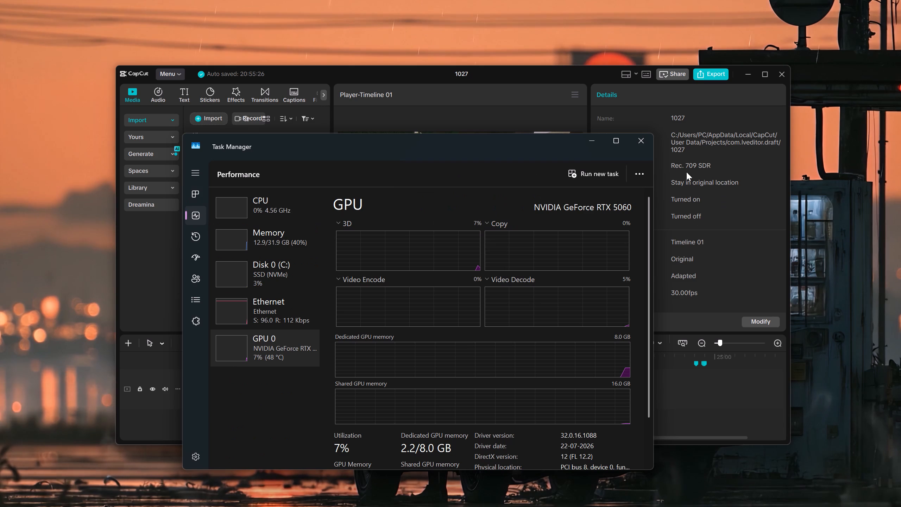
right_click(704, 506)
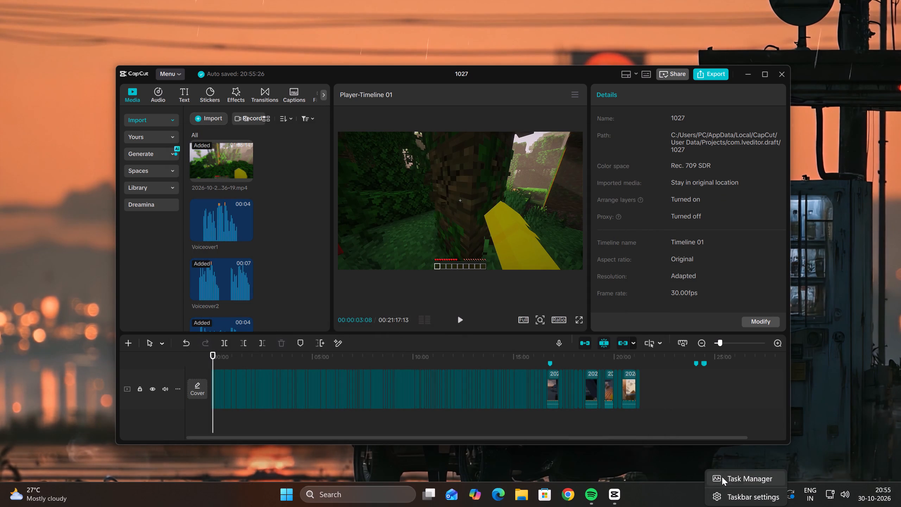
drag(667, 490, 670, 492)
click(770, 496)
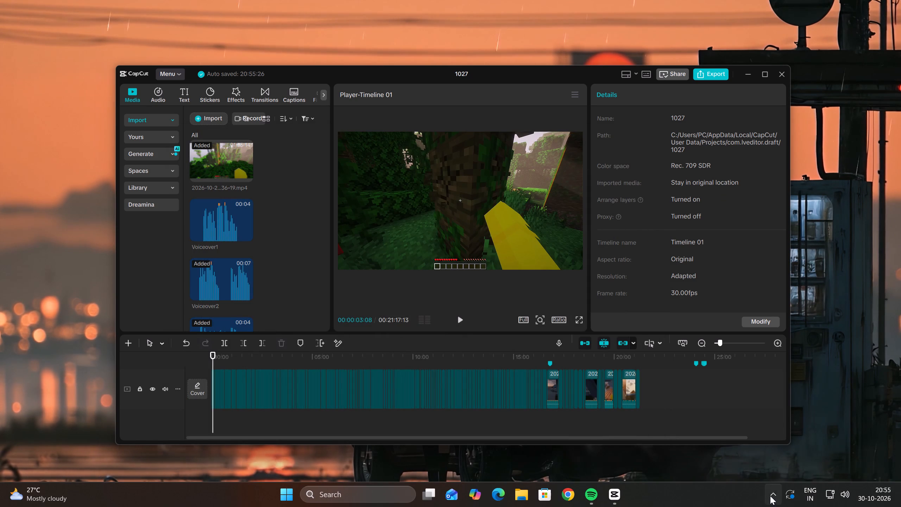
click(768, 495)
Open the Windows taskbar settings and examine the taskbar items, system tray icons and taskbar behavior options.
right_click(674, 495)
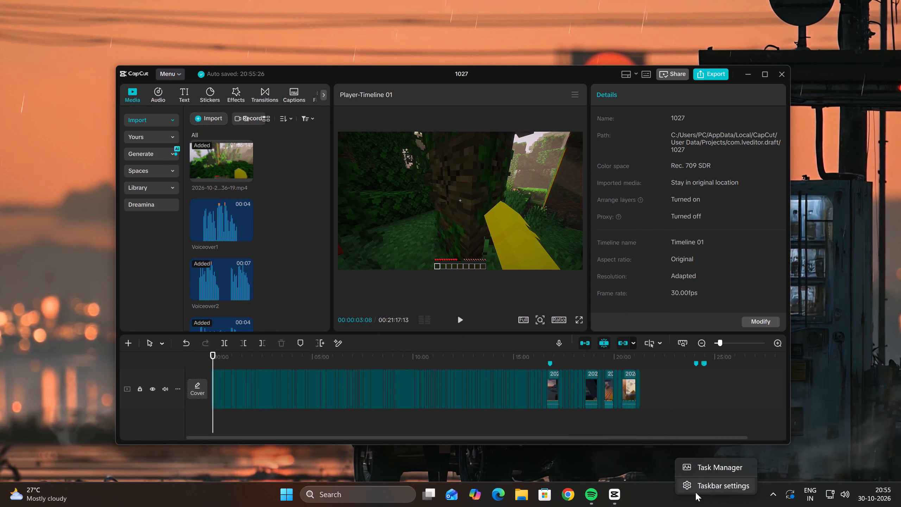
click(719, 487)
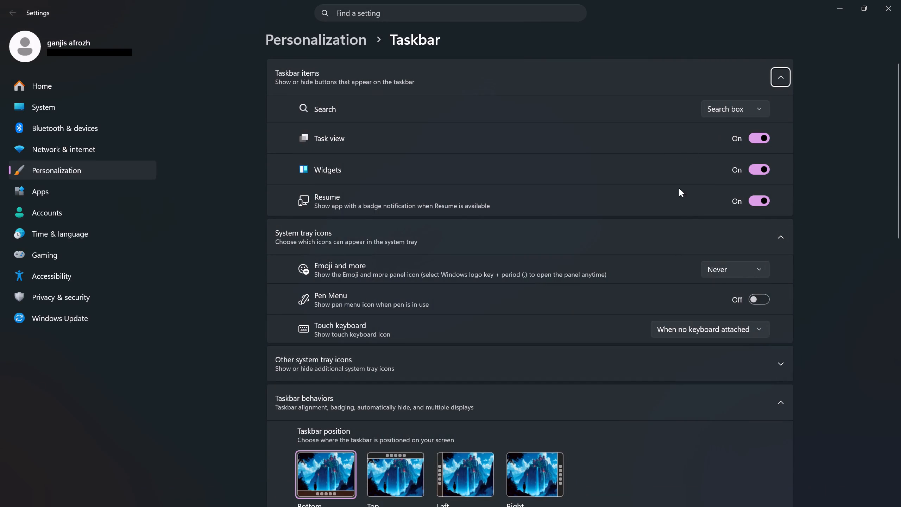
scroll(660, 309, down, 1)
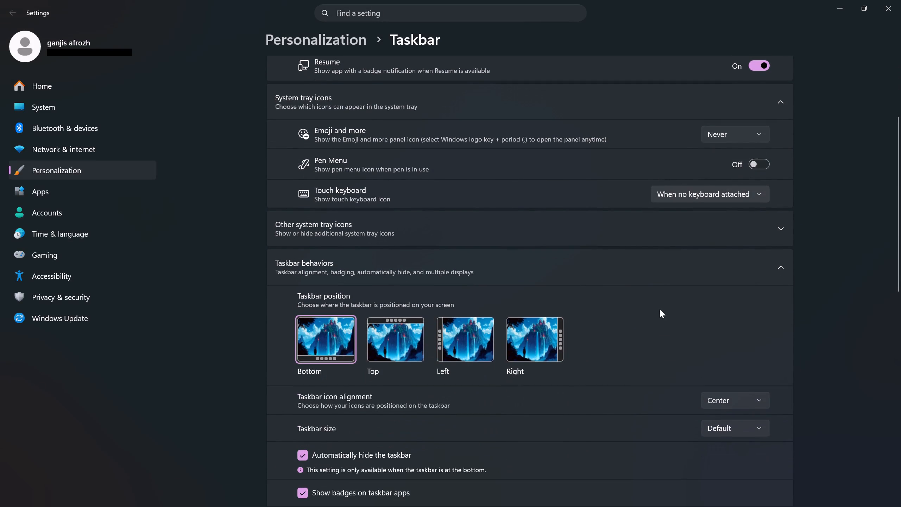
scroll(660, 309, down, 4)
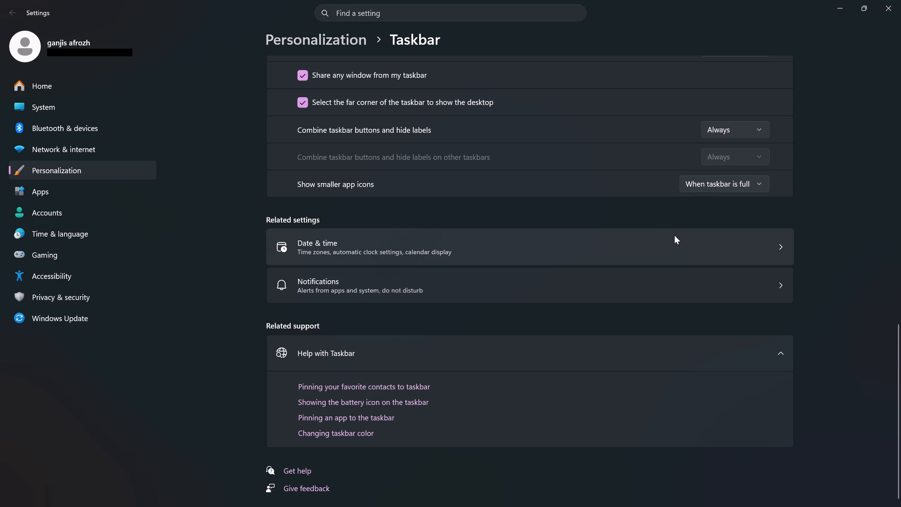
scroll(674, 235, down, 3)
scroll(674, 235, up, 1)
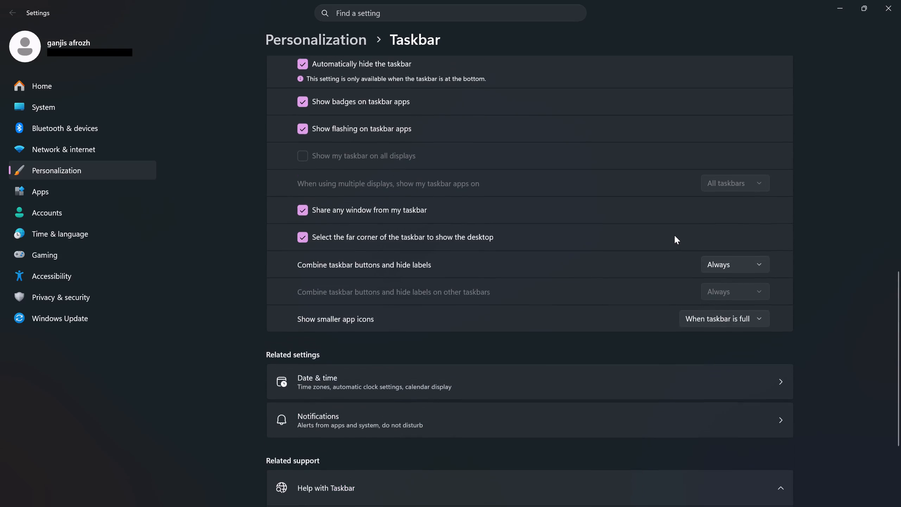
scroll(675, 236, up, 3)
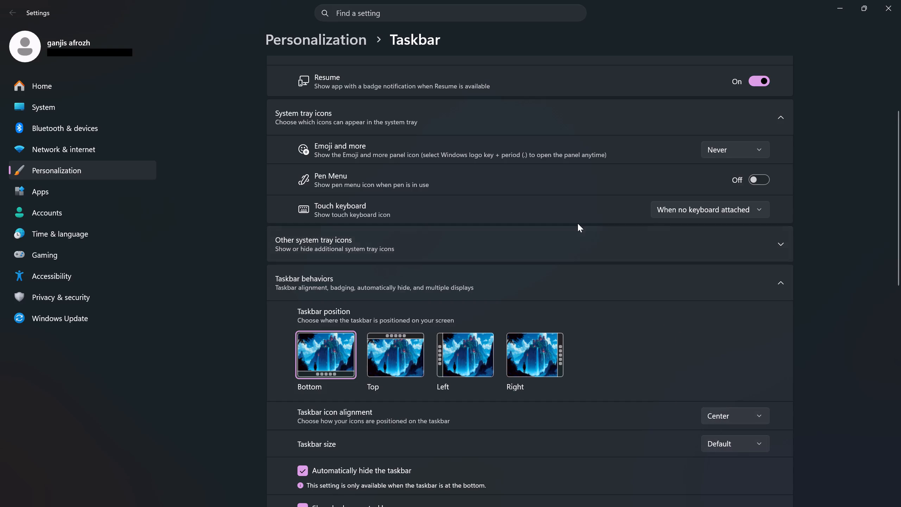
scroll(575, 230, up, 2)
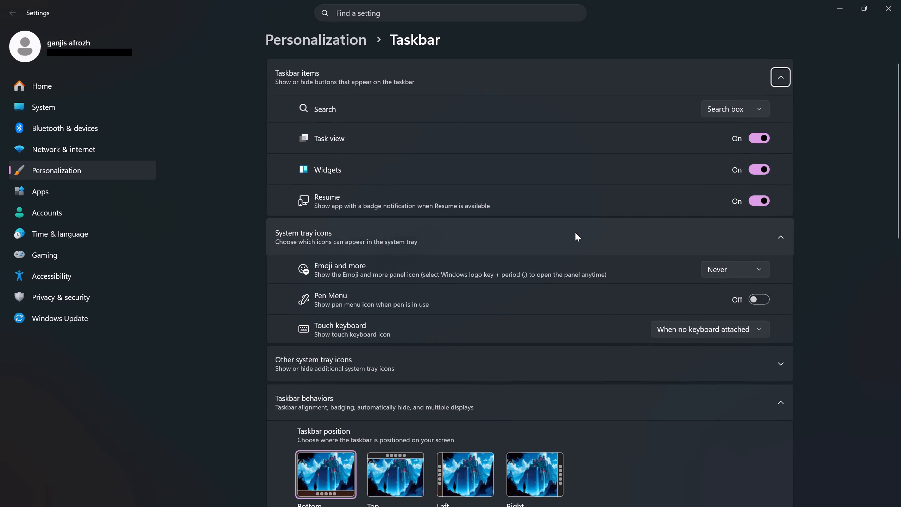
scroll(575, 232, down, 1)
scroll(575, 232, up, 2)
scroll(575, 232, down, 6)
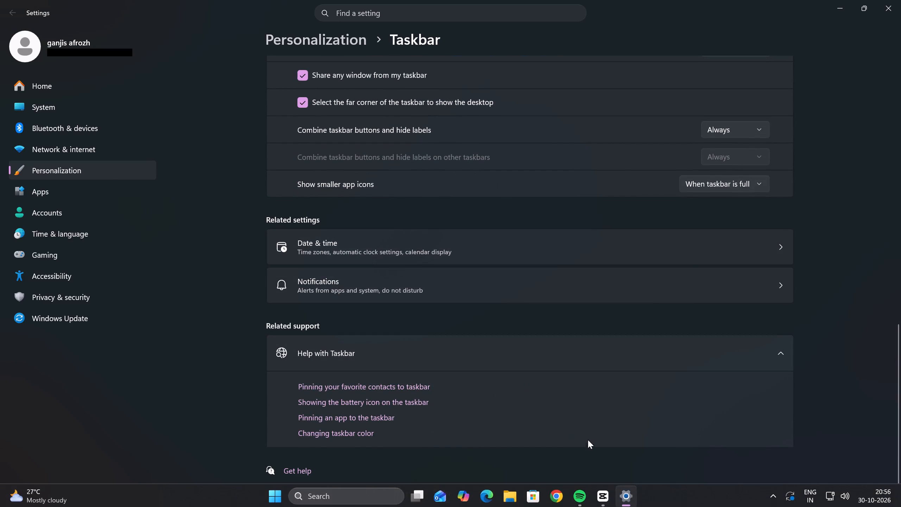
Switch to Google Chrome and open YouTube.
click(557, 499)
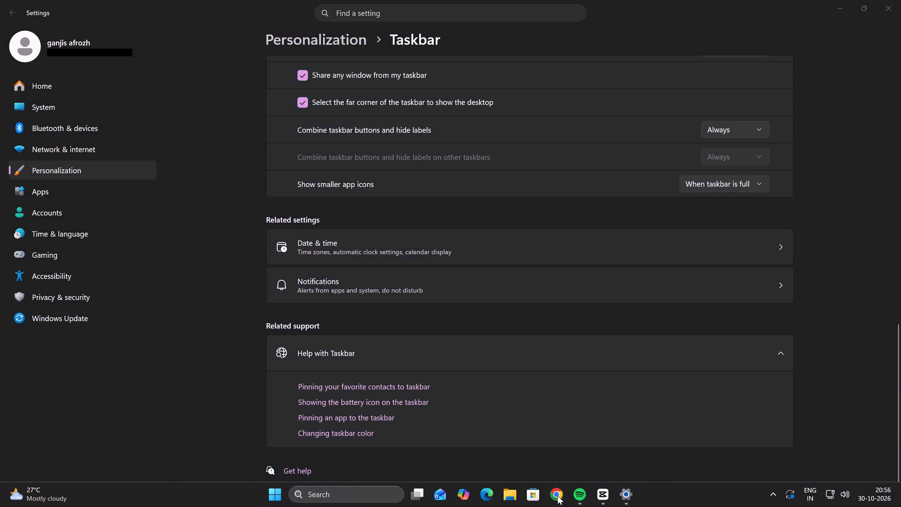
click(416, 257)
click(359, 296)
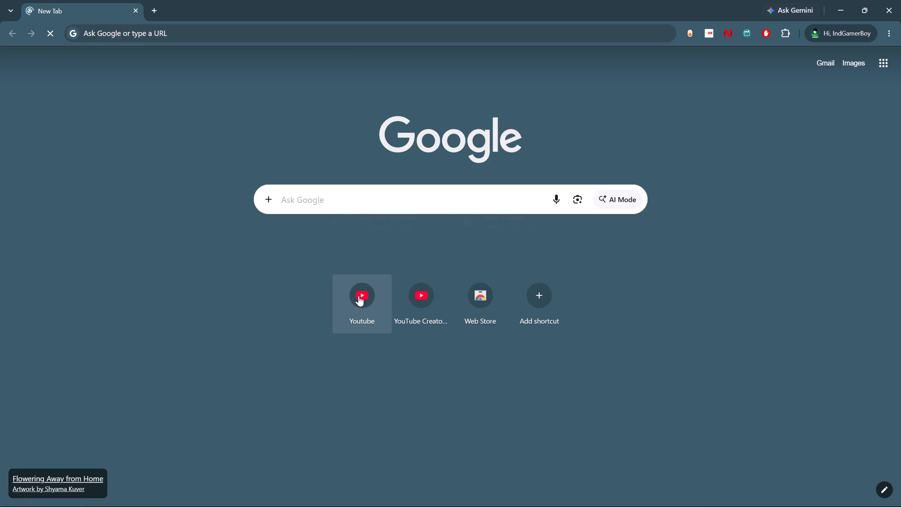
Switch to Spotify, set the Rain Sounds track to repeat one, and minimize Spotify.
click(585, 499)
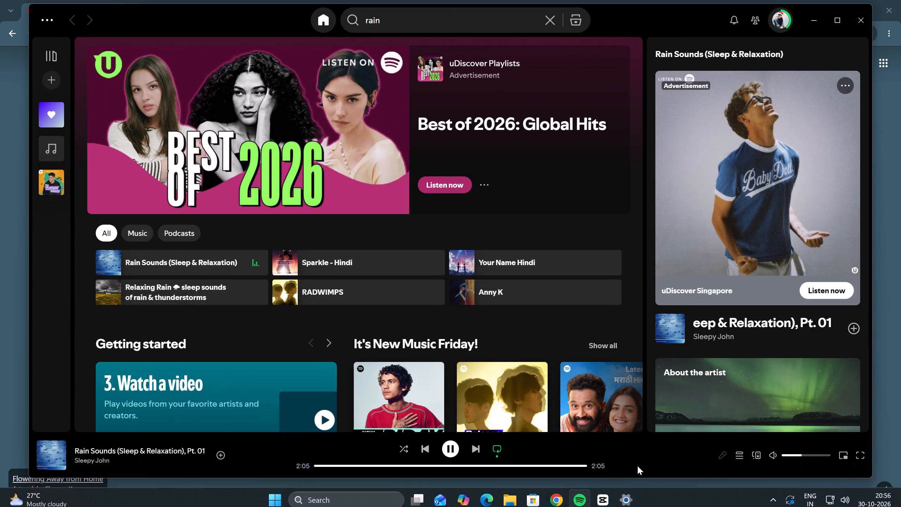
click(496, 449)
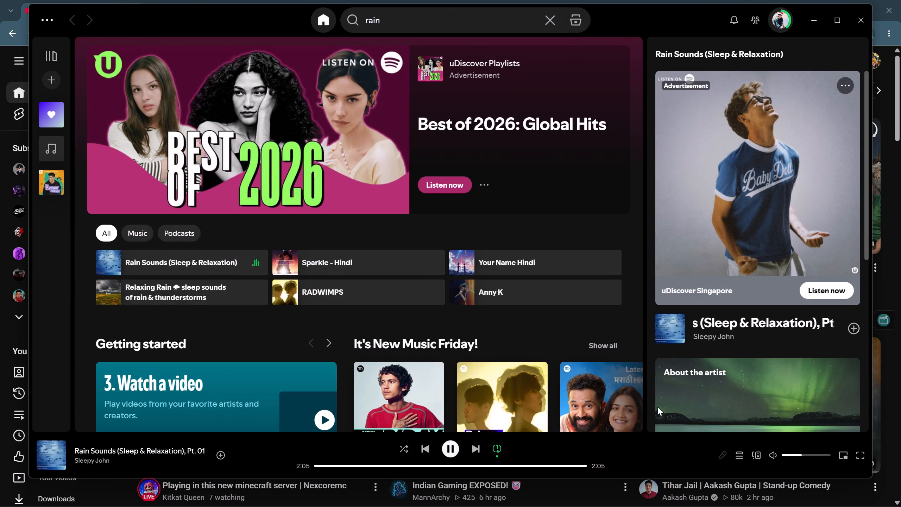
click(809, 21)
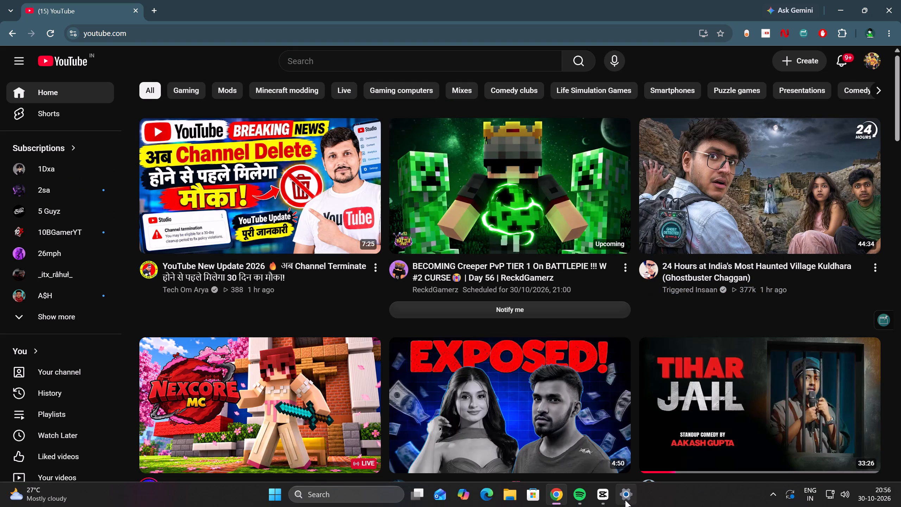
Open the "YouTube New Update 2026" video in a new tab and return to the YouTube home tab.
click(409, 63)
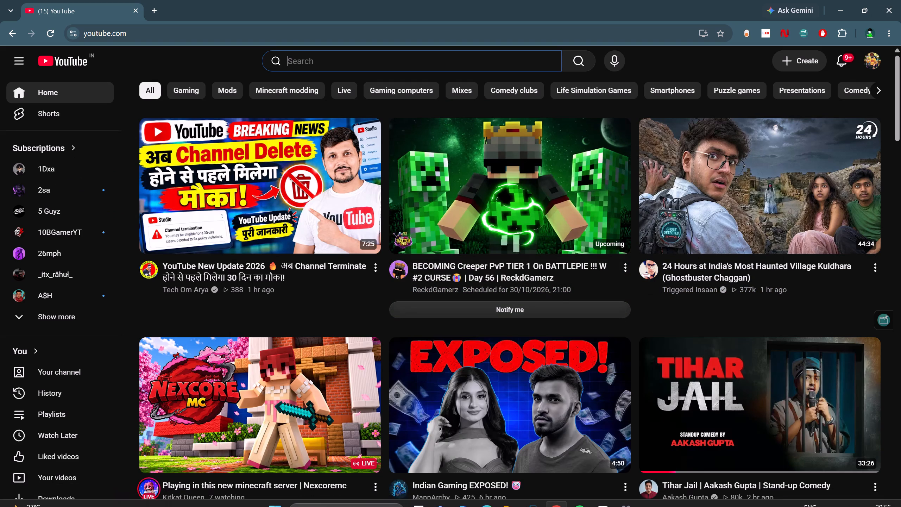
middle_click(248, 180)
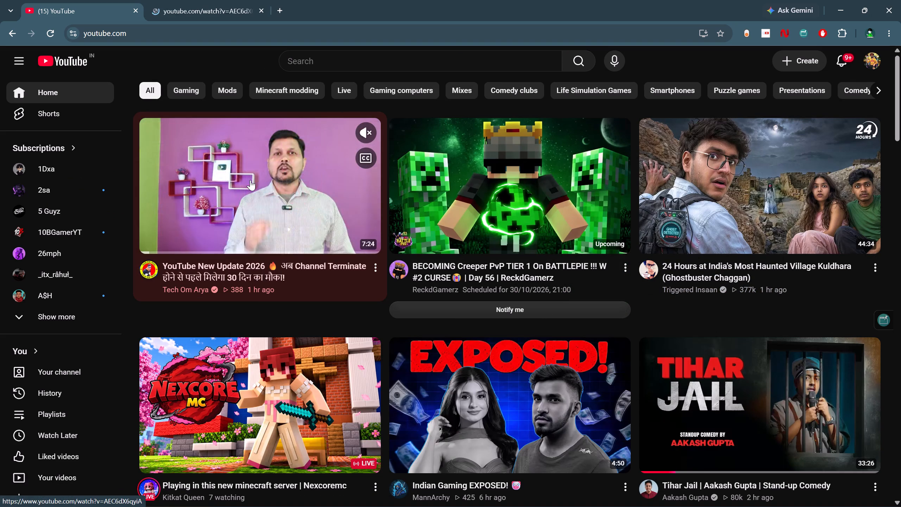
click(164, 0)
click(113, 0)
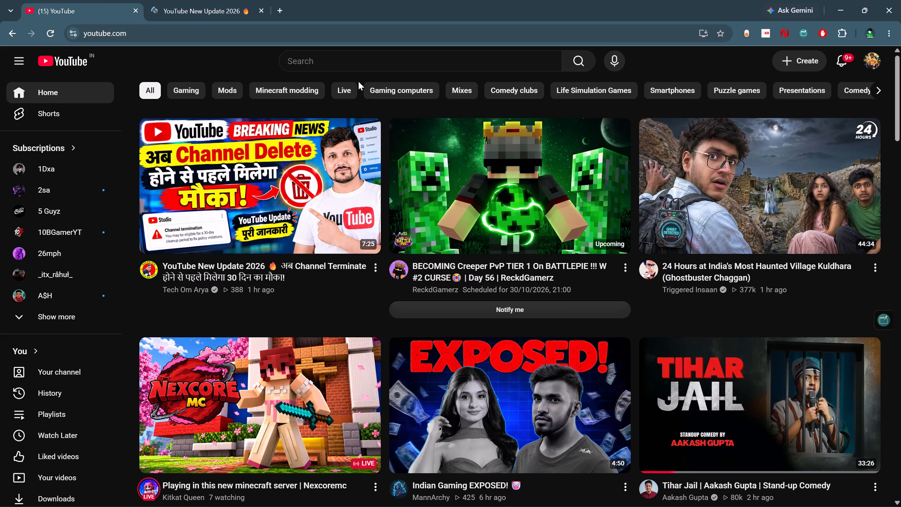
Search YouTube for "taskbar slide down".
click(356, 63)
text(teask)
key(BackSpace)
key(BackSpace)
key(BackSpace)
key(BackSpace)
text(ask)
text(bar)
key(space)
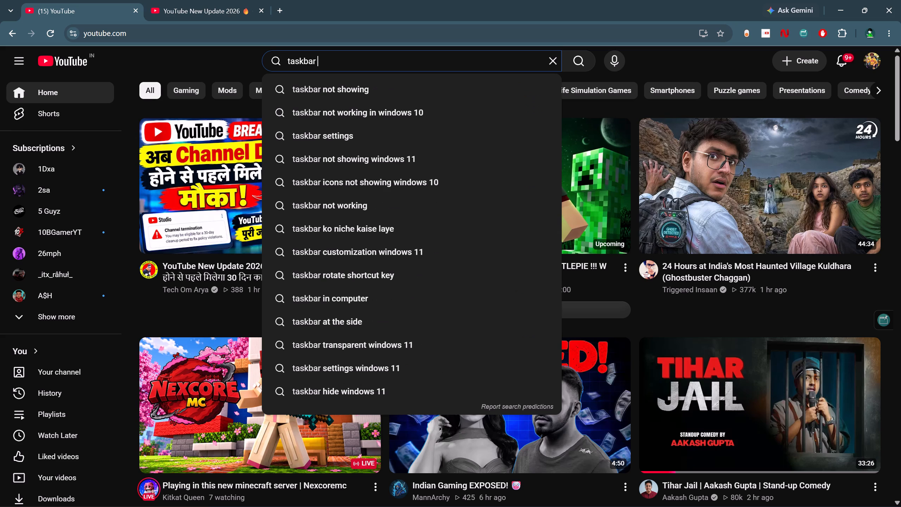
text(slide)
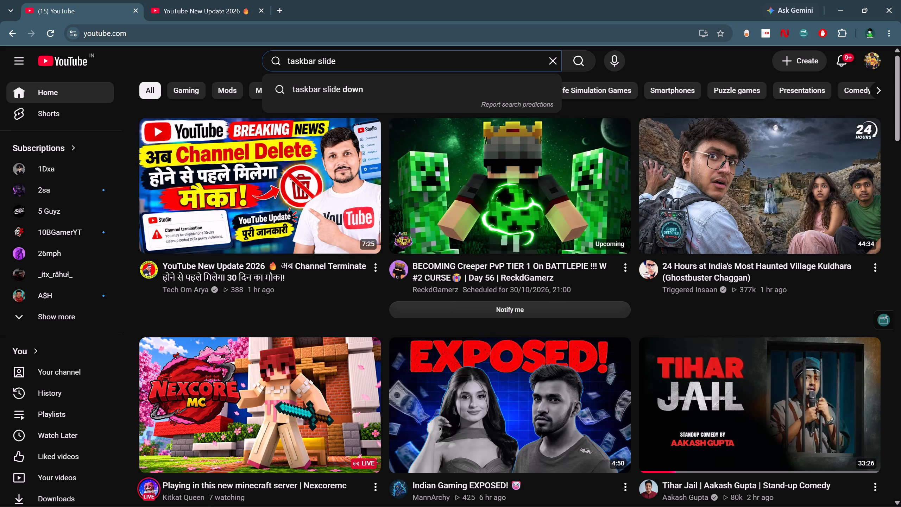
click(407, 89)
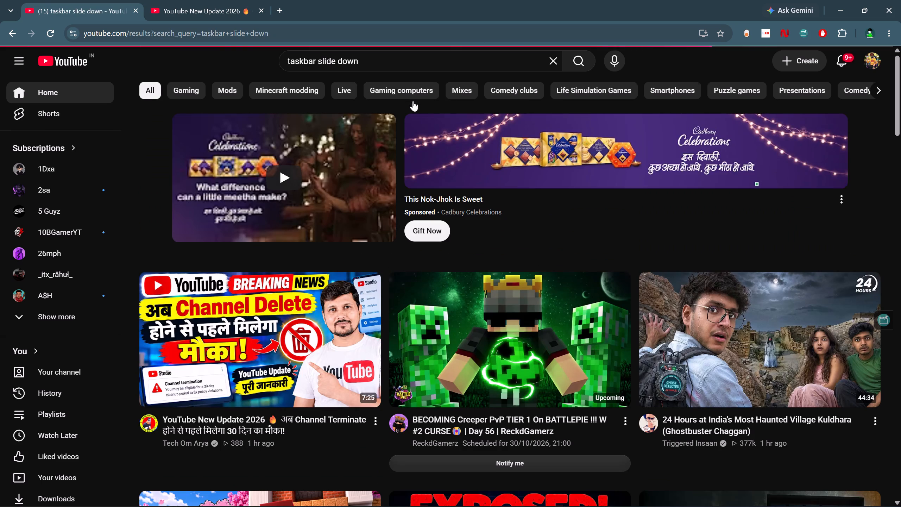
Open the Short on how to effortlessly auto-hide the Windows 11 taskbar from the search results.
click(206, 0)
click(137, 0)
click(267, 208)
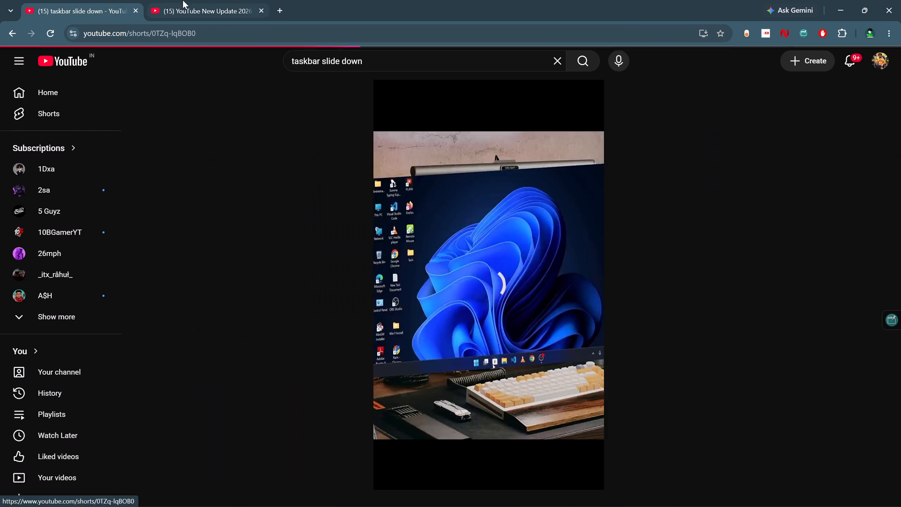
Pause the "YouTube New Update 2026" video in its tab and return to the auto-hide taskbar Short.
click(183, 0)
click(46, 409)
click(95, 0)
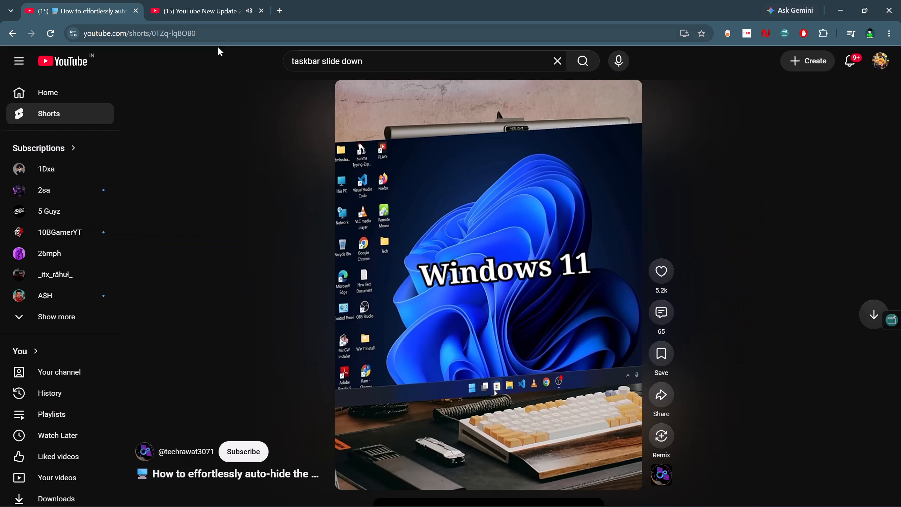
Pause the auto-hide taskbar Short and skip through it to the part where the taskbar settings are searched for.
click(228, 0)
click(68, 0)
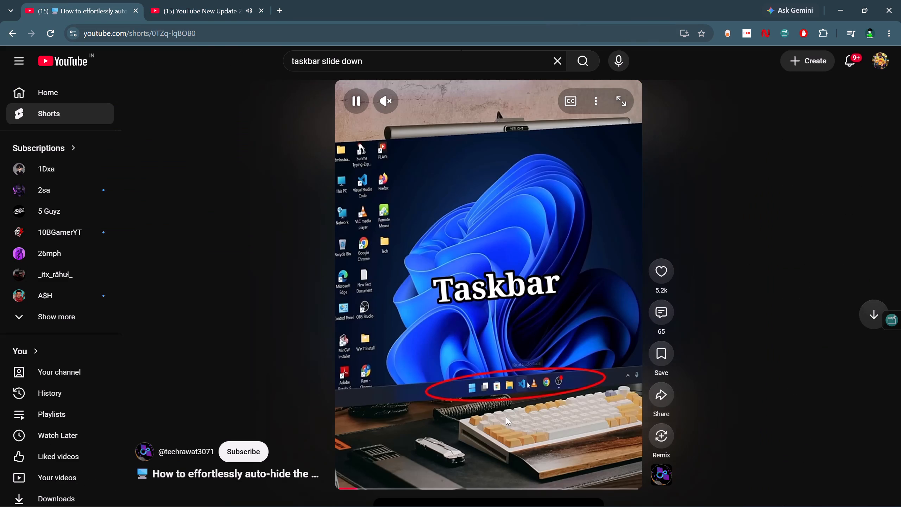
click(497, 408)
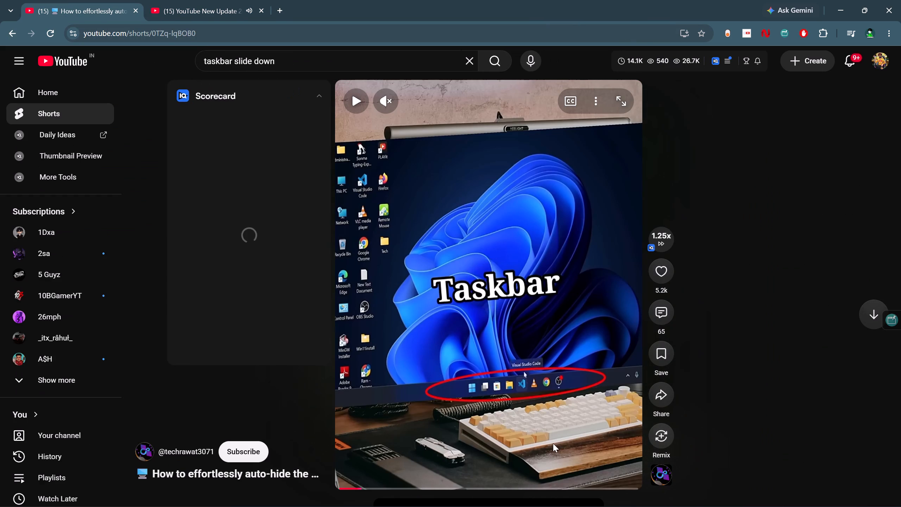
click(466, 483)
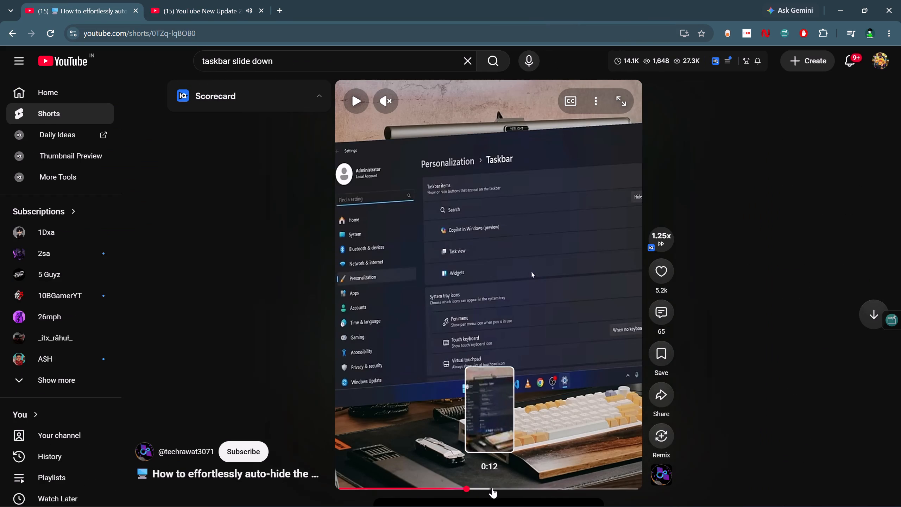
click(435, 486)
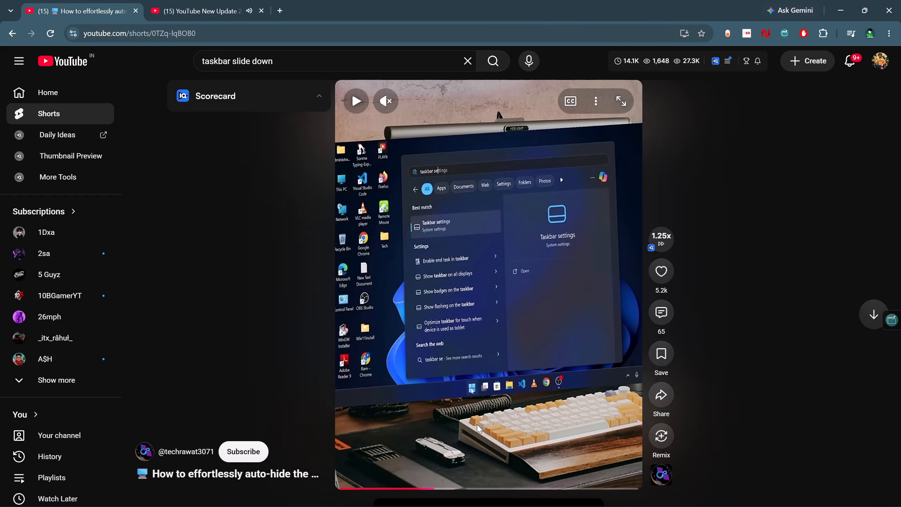
Check the Personalization > Taskbar page in Windows Settings, then return to the Short in Chrome.
click(624, 499)
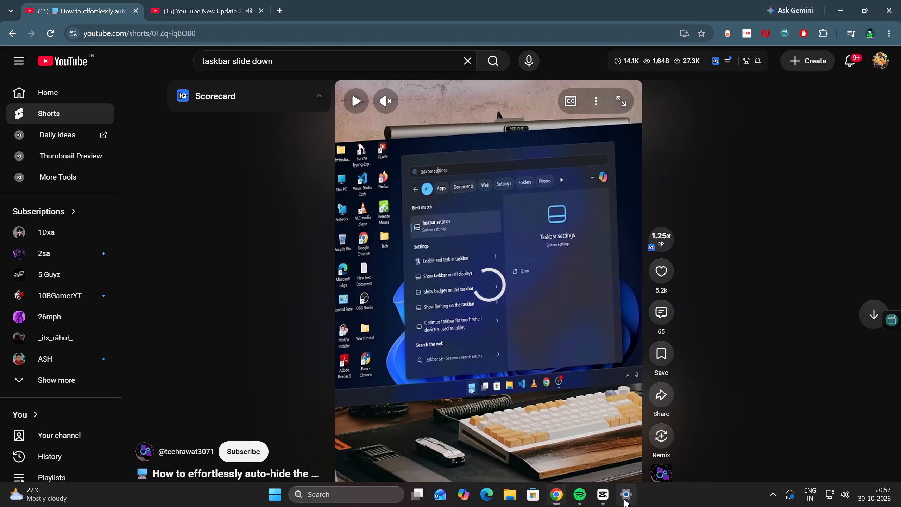
scroll(597, 177, up, 5)
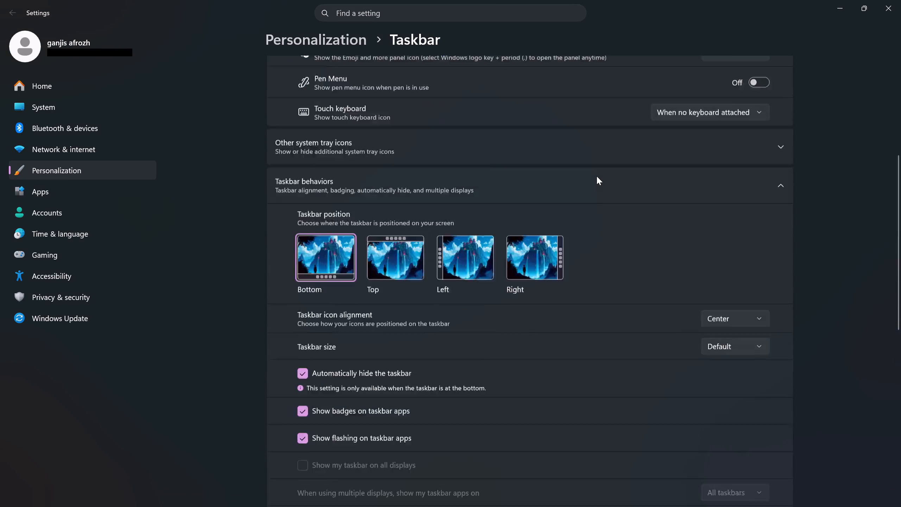
scroll(597, 176, up, 6)
key(alt+Tab)
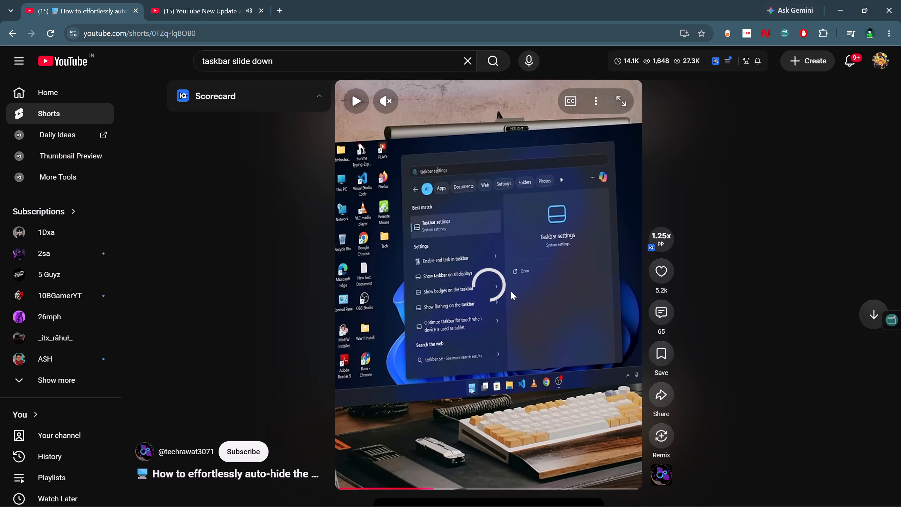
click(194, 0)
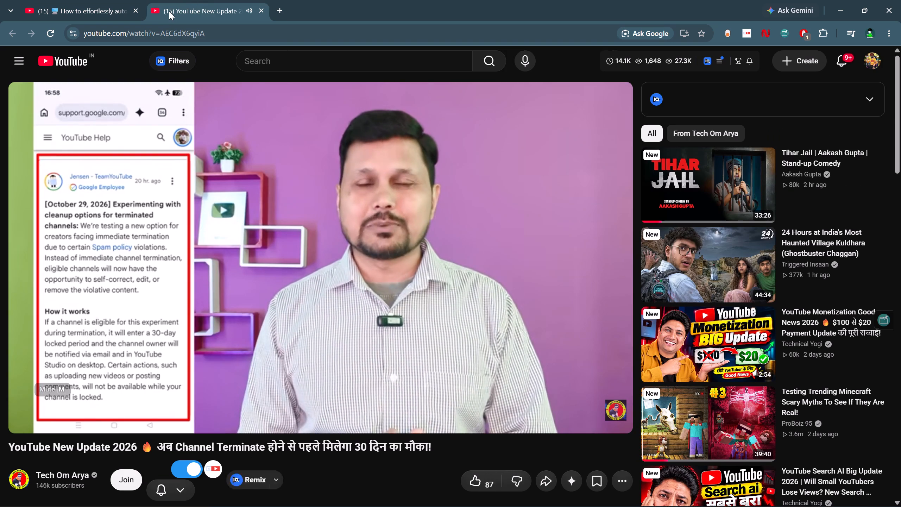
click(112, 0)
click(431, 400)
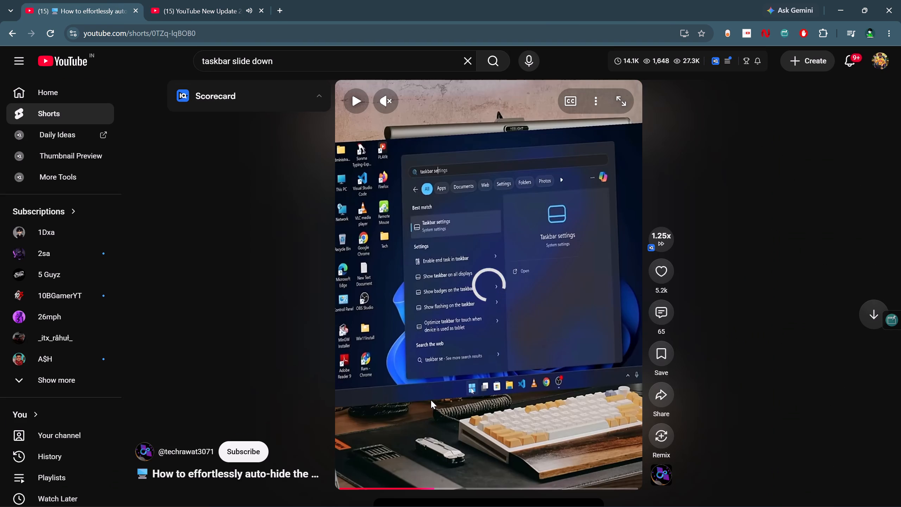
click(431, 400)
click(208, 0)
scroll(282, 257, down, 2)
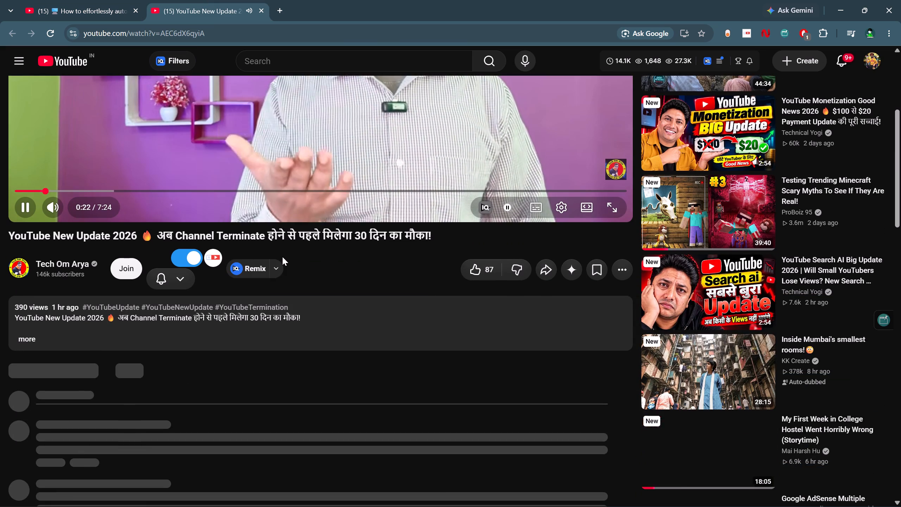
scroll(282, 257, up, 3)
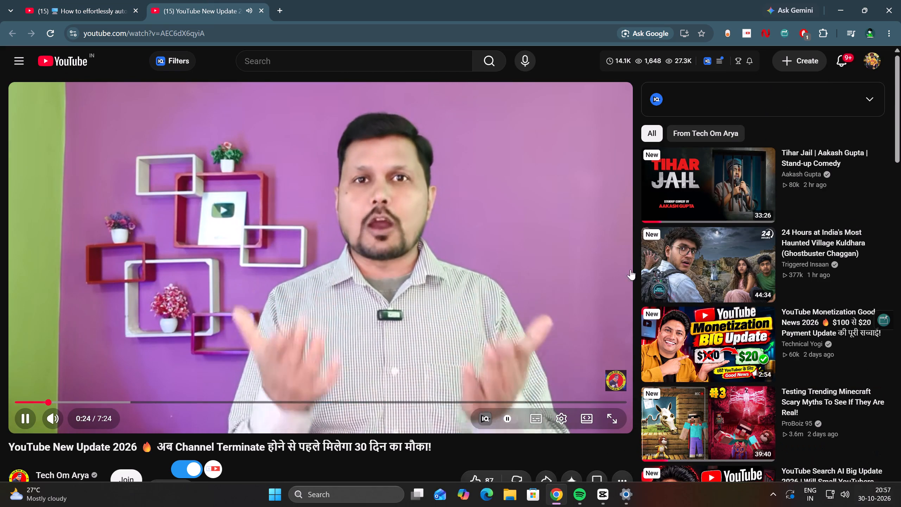
Play the Short up to the Taskbar behaviors part and check the same section in Windows Settings before returning to Chrome.
click(73, 0)
click(576, 351)
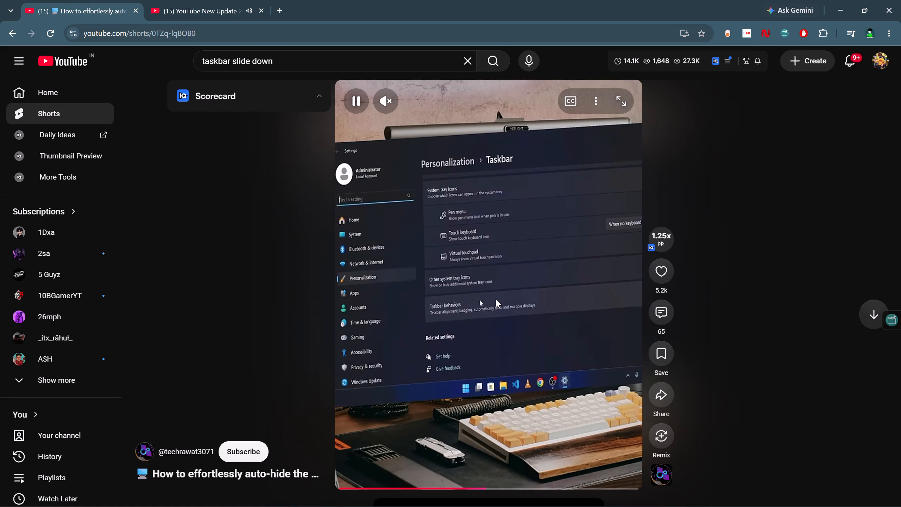
click(496, 299)
key(alt+Tab)
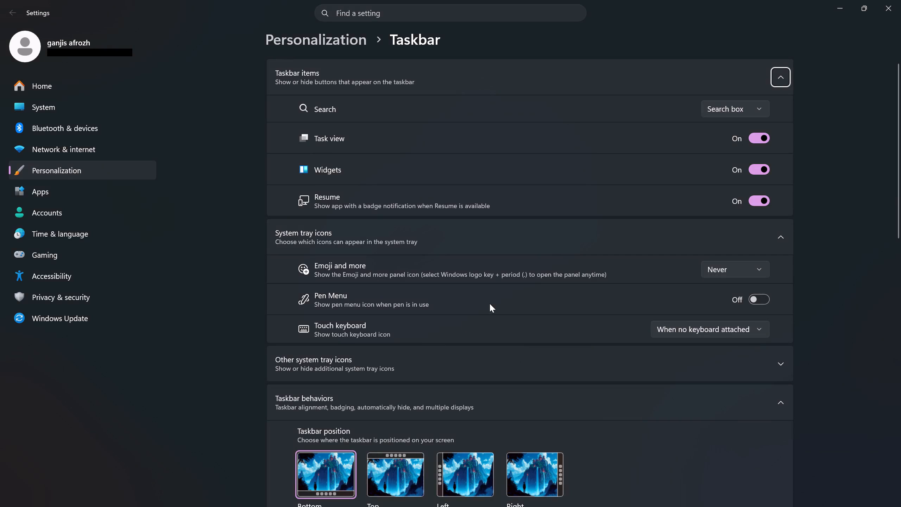
click(409, 401)
click(409, 401)
scroll(412, 402, down, 2)
key(alt+Tab)
Resume the Short and pause it at the "Automatically hide the taskbar" option.
click(371, 276)
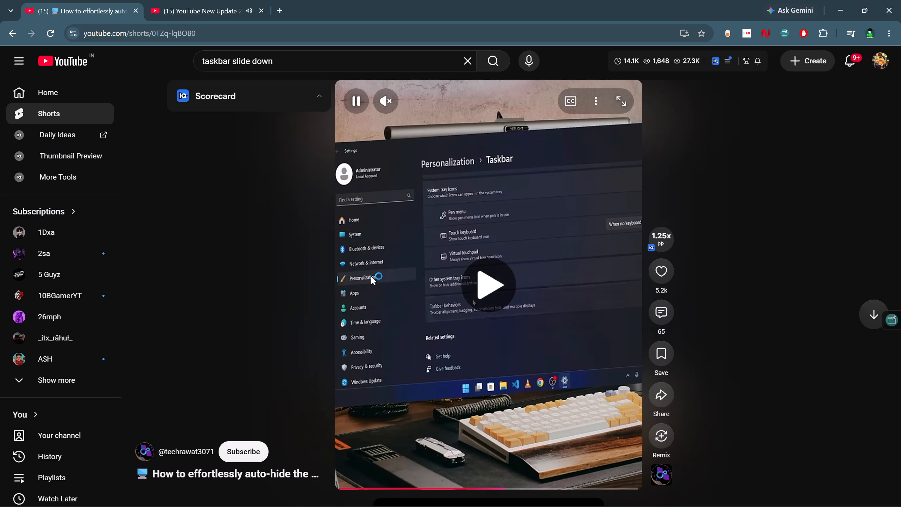
click(478, 289)
Set the playback speed of the "YouTube New Update 2026" video to 1.65x.
click(223, 0)
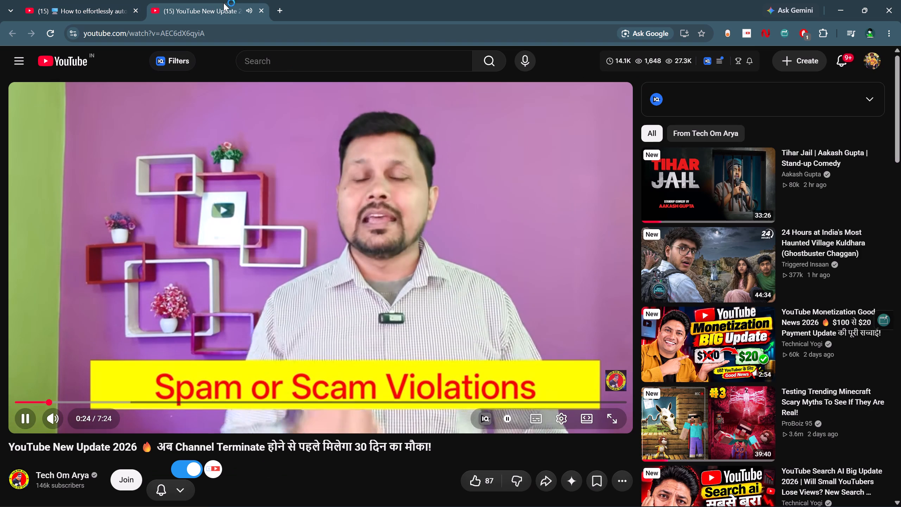
click(569, 426)
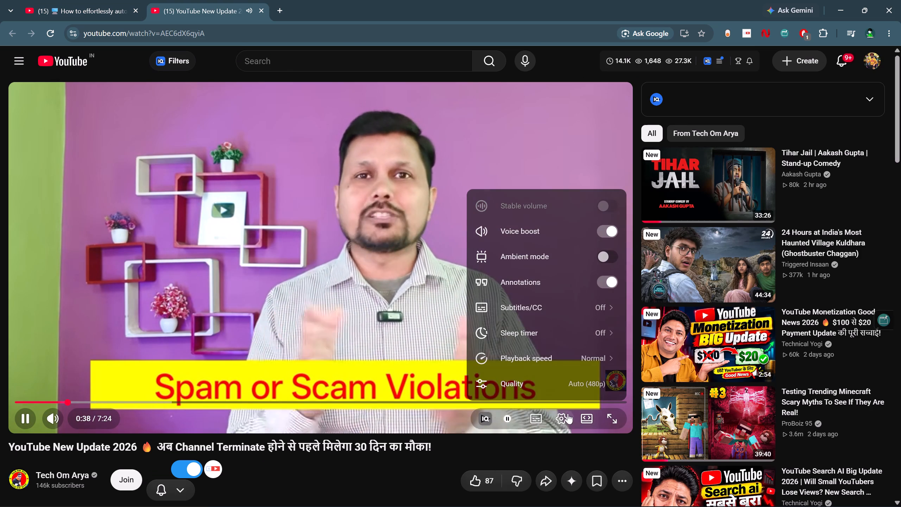
click(571, 354)
drag(546, 346, 568, 349)
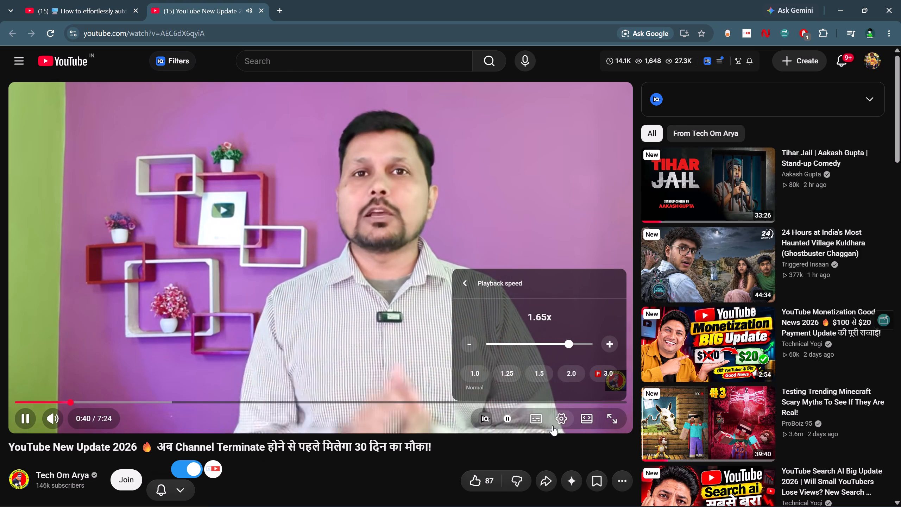
click(561, 415)
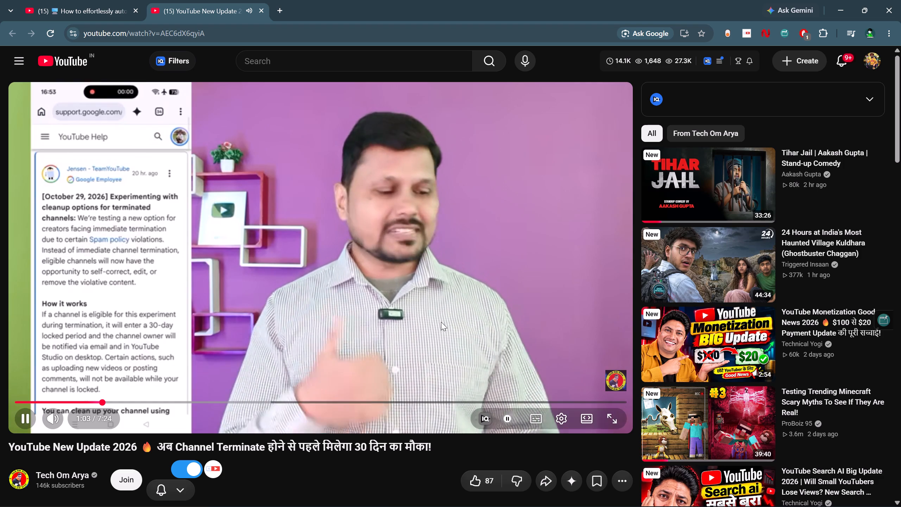
Switch to Windows Settings and examine the Taskbar behaviors options, including icon alignment, taskbar size and smaller app icons.
click(88, 0)
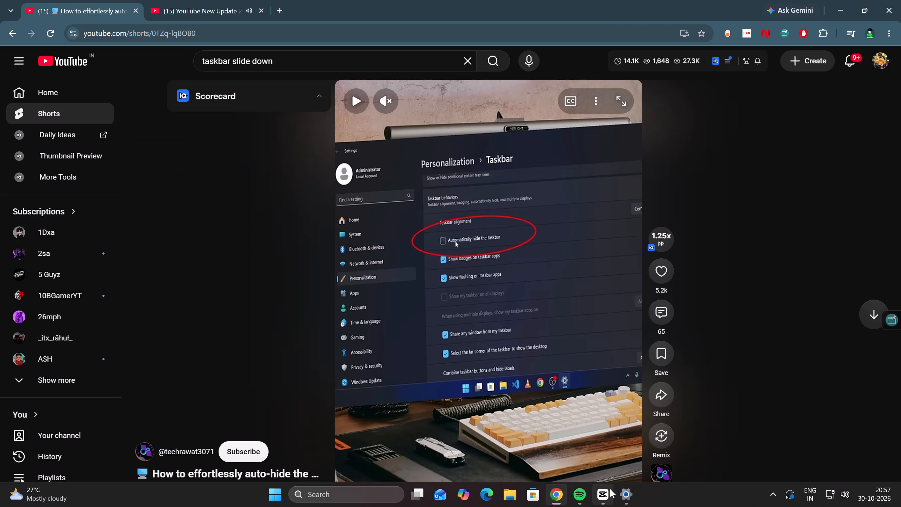
click(622, 497)
click(396, 263)
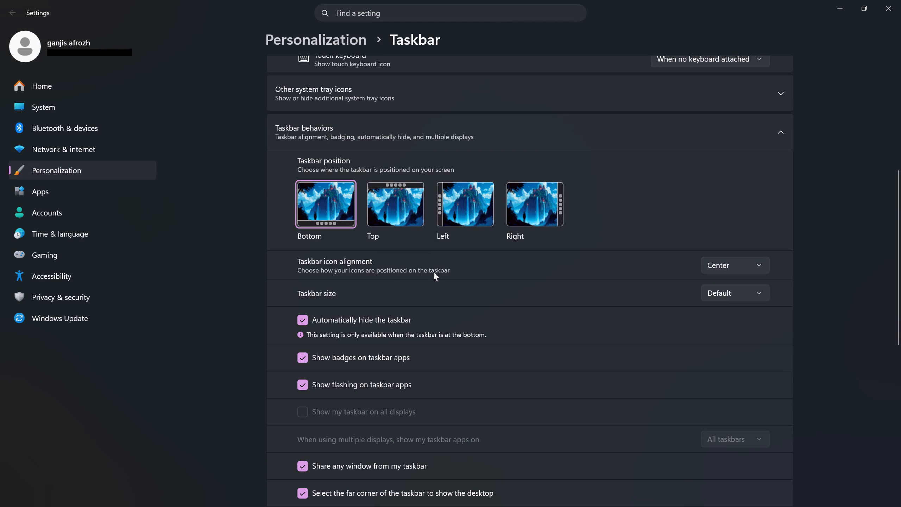
click(432, 271)
click(736, 264)
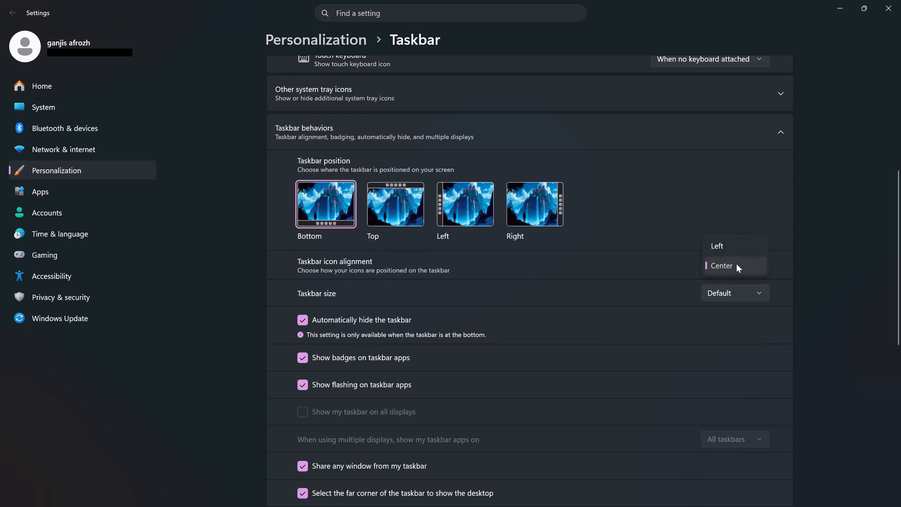
click(736, 264)
click(735, 290)
click(735, 290)
scroll(518, 307, down, 2)
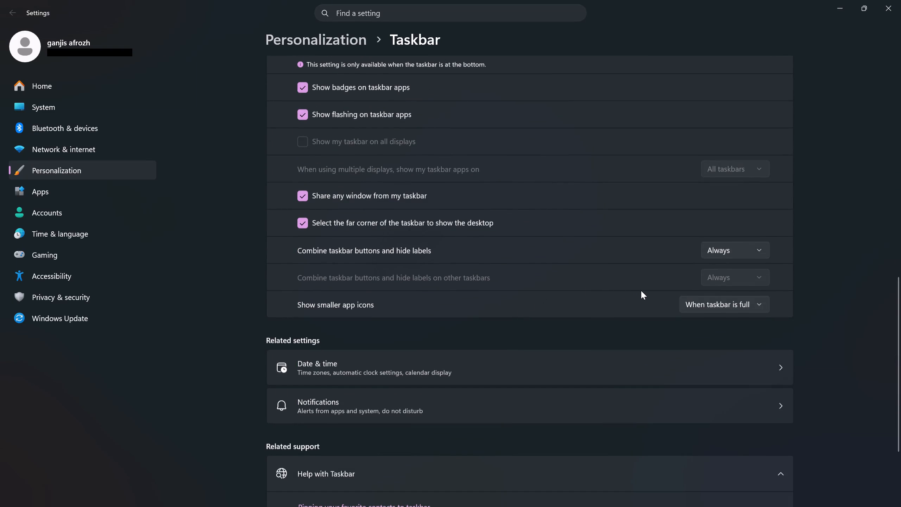
click(727, 306)
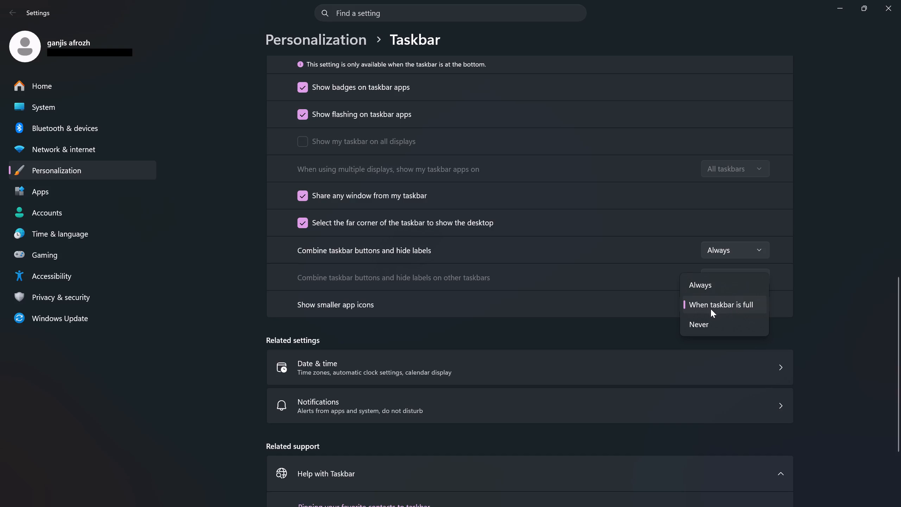
click(623, 306)
scroll(585, 337, up, 5)
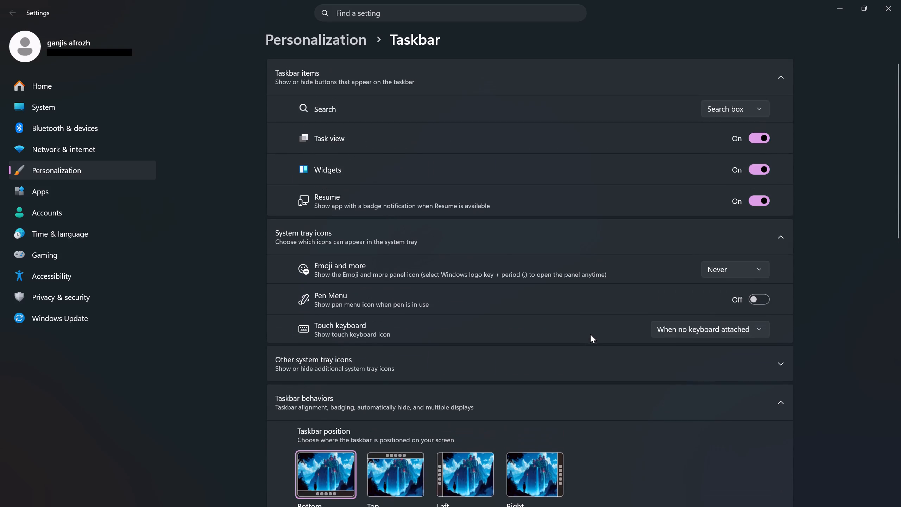
scroll(580, 311, up, 3)
Expand the Other system tray icons section, look through its entries and collapse it again.
click(561, 358)
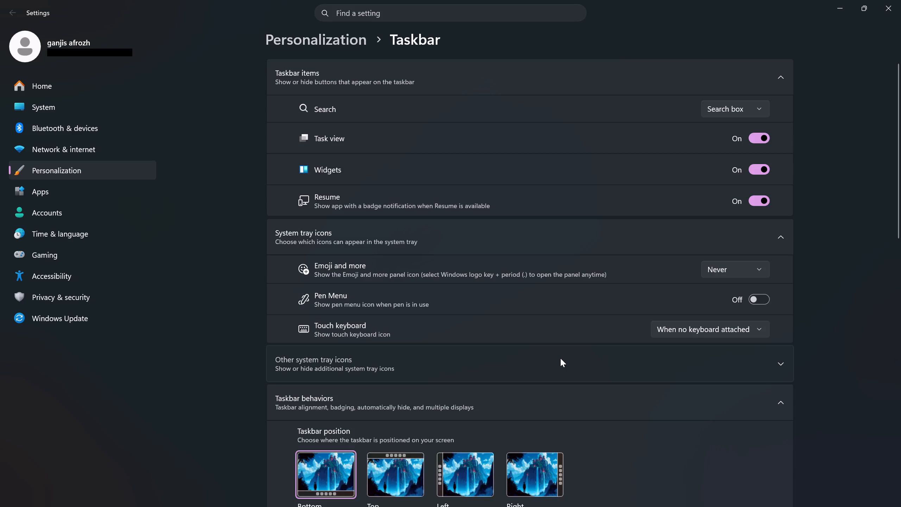
scroll(560, 358, down, 3)
scroll(571, 318, up, 2)
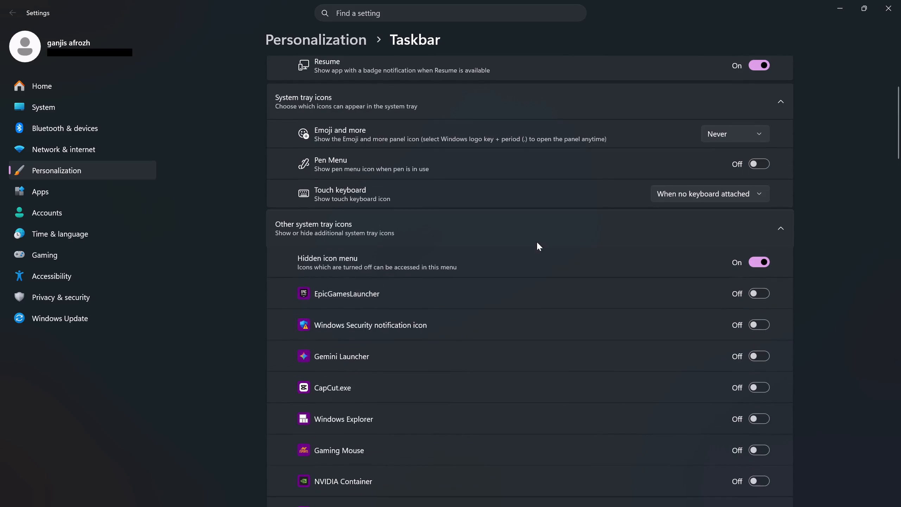
click(543, 237)
Turn off "Automatically hide the taskbar" under Taskbar behaviors and close the Settings window.
click(545, 269)
click(545, 269)
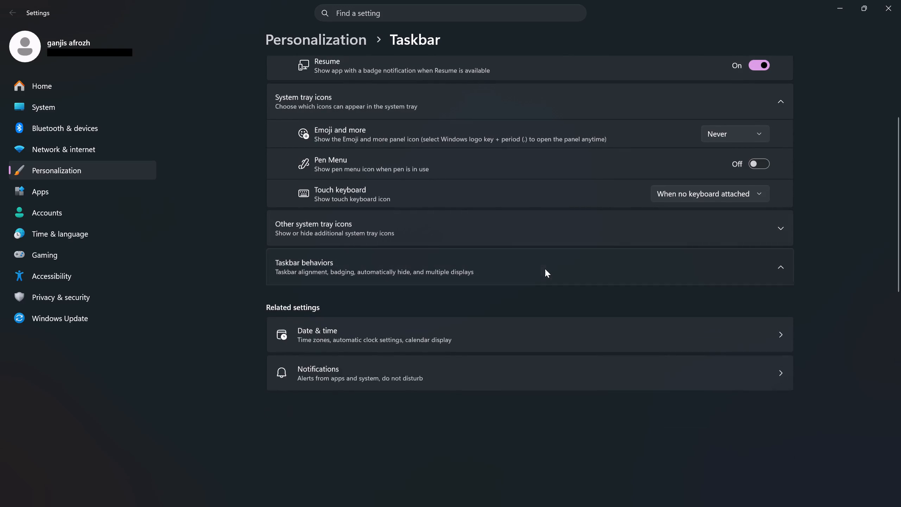
scroll(534, 315, down, 1)
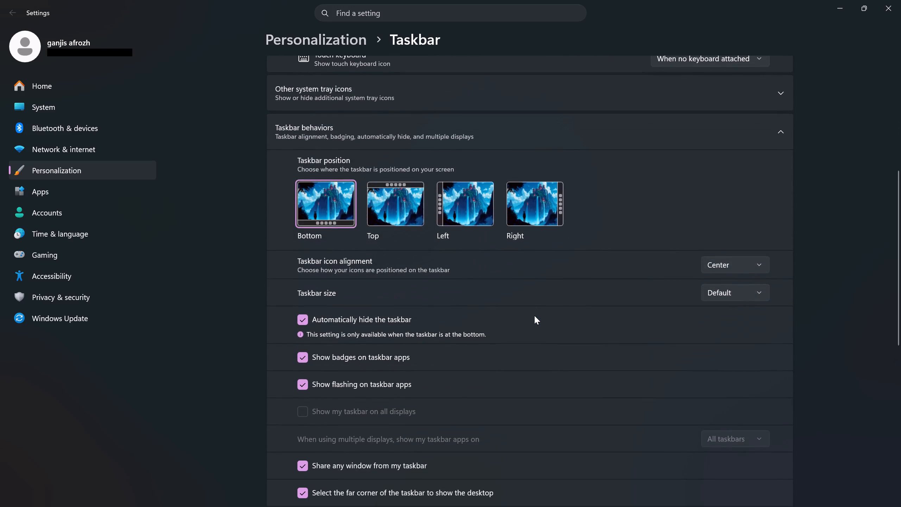
click(299, 320)
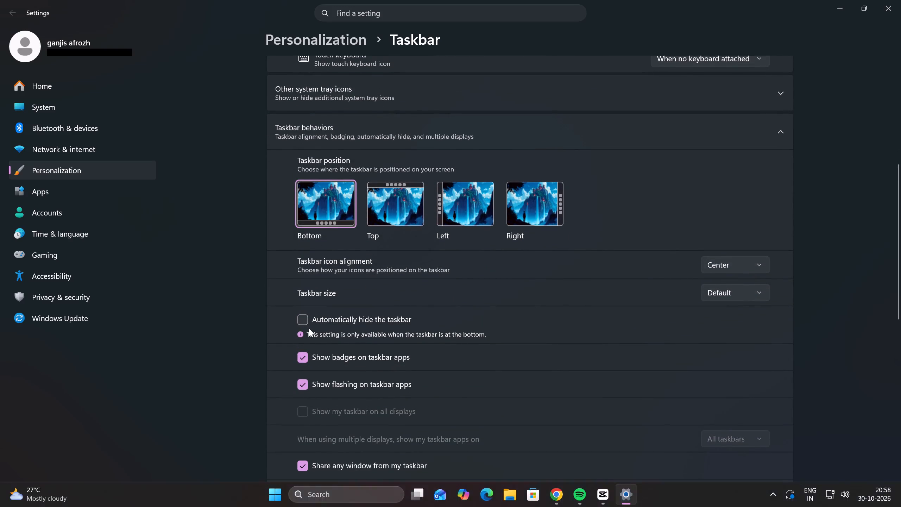
click(897, 0)
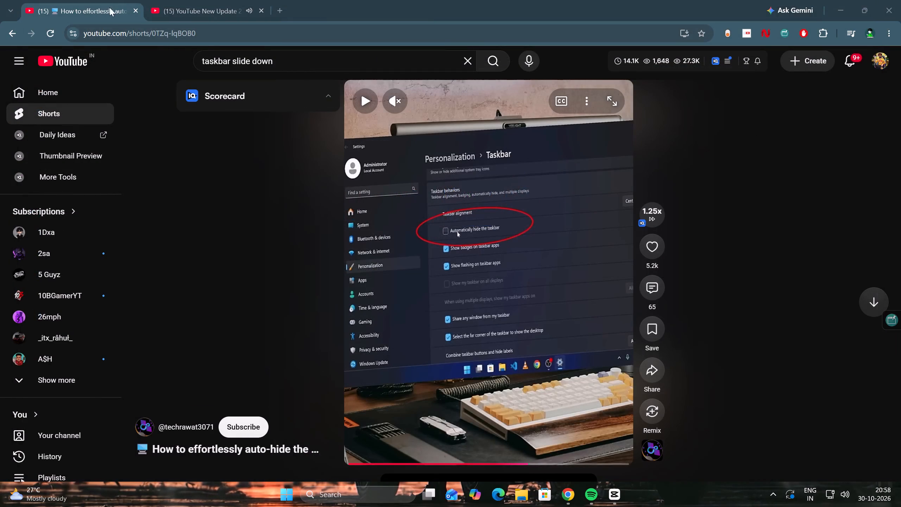
Close the auto-hide taskbar Short's tab and minimize Chrome to return to CapCut project 1027.
click(132, 10)
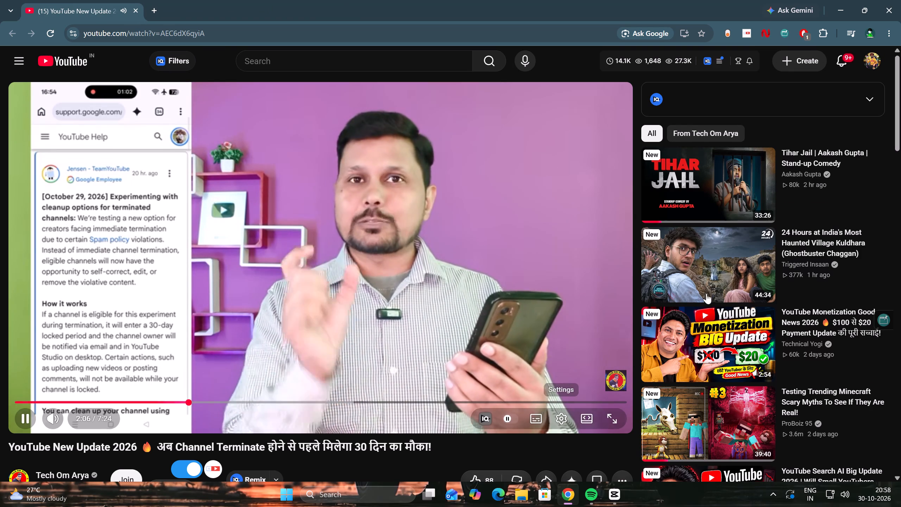
click(839, 0)
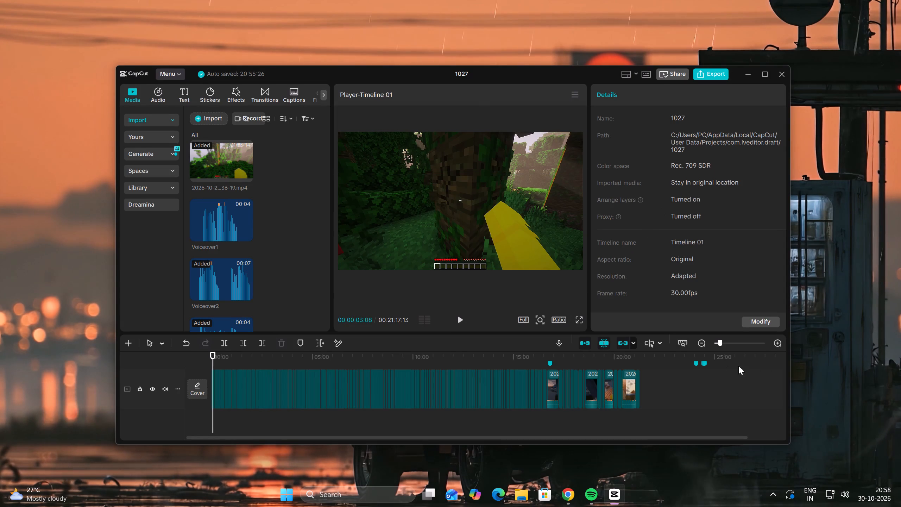
Enlarge the timeline area by moving its boundary with the media, player and details area slightly upward.
drag(458, 332, 468, 276)
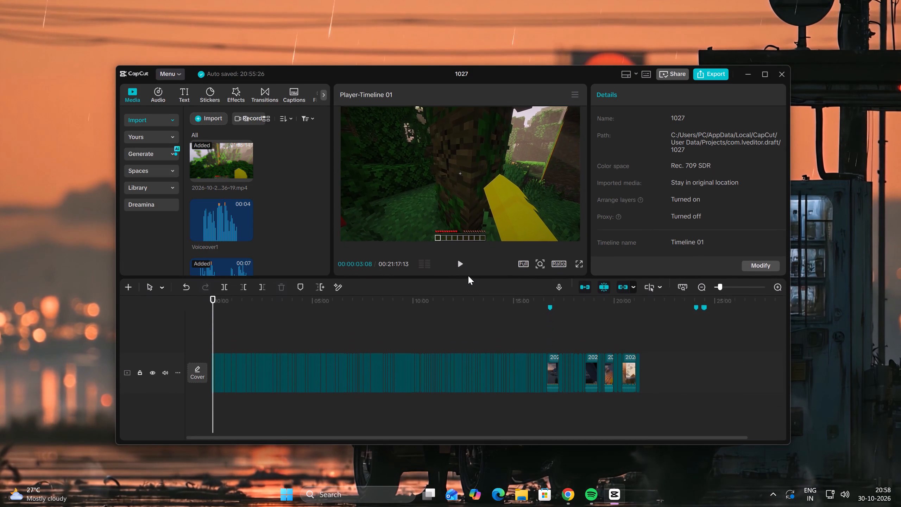
drag(468, 276, 467, 284)
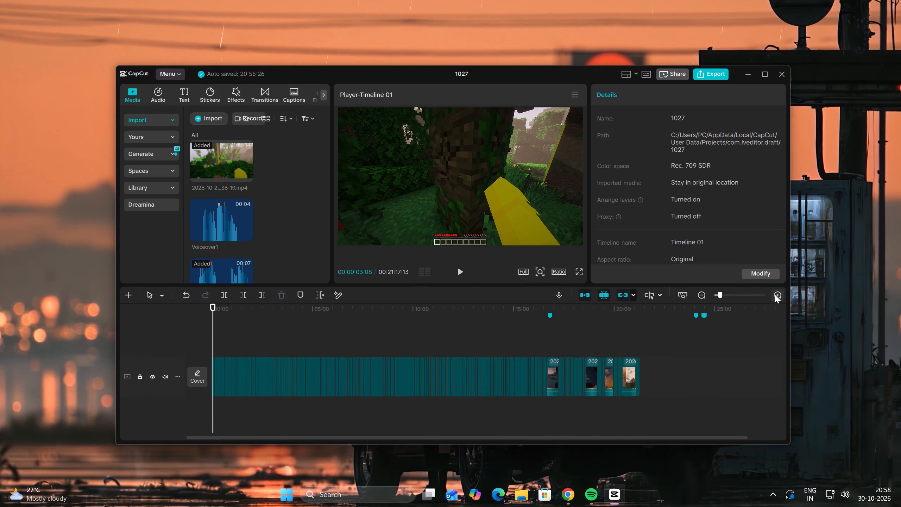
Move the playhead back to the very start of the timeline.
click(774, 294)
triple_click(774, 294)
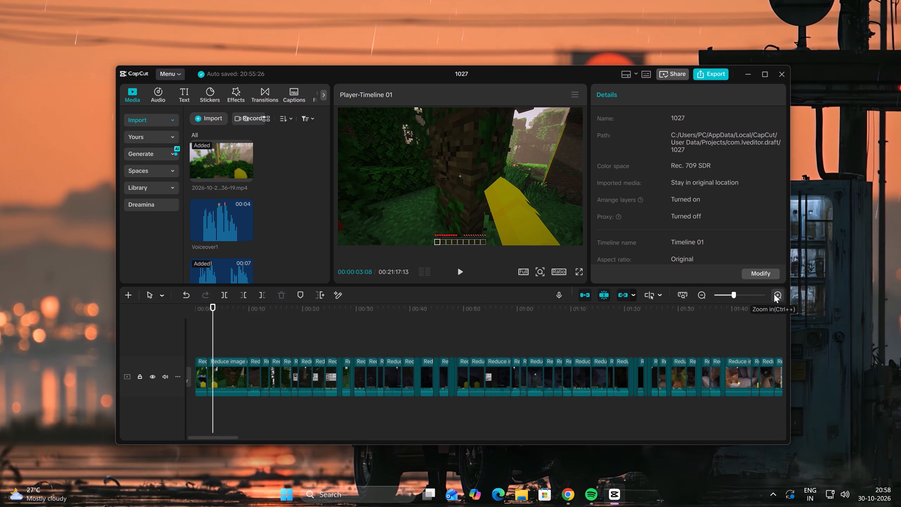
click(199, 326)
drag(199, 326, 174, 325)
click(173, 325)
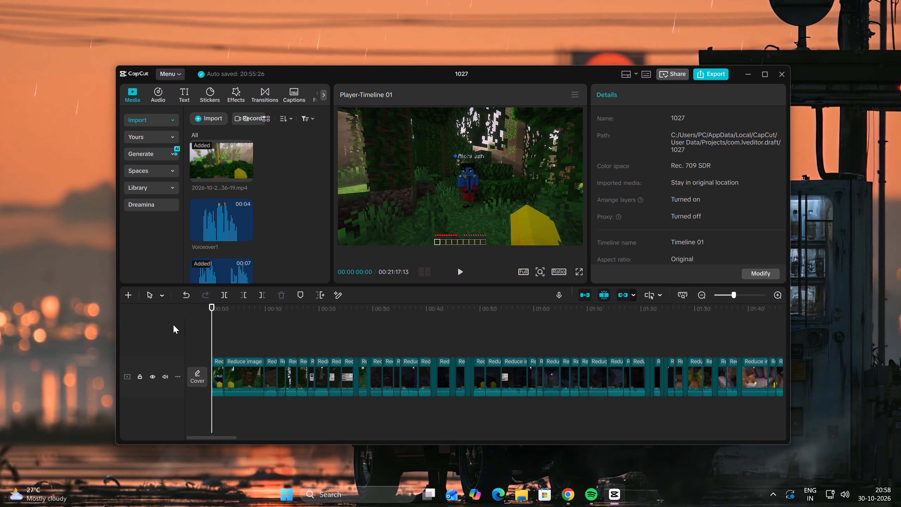
Move the playhead to about 00:16:39, at the start of the clip just before the first marker.
triple_click(702, 299)
click(702, 299)
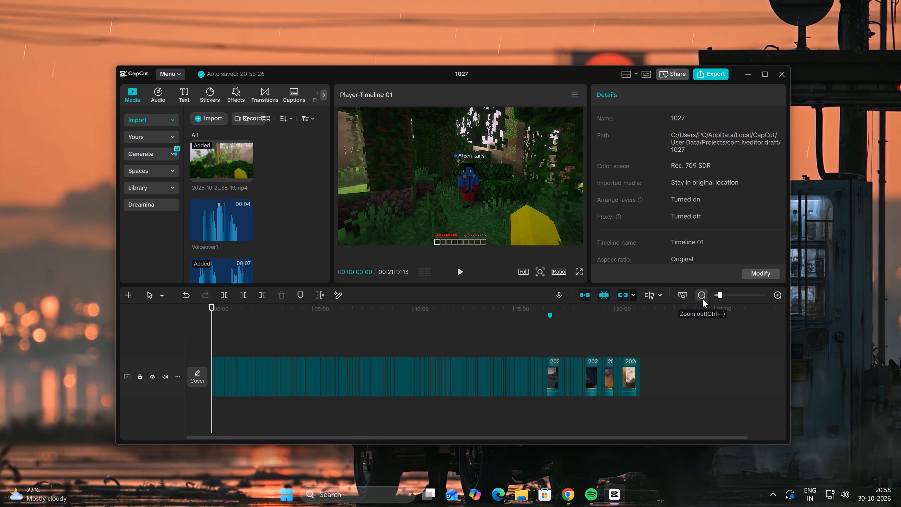
click(537, 336)
drag(540, 335, 552, 334)
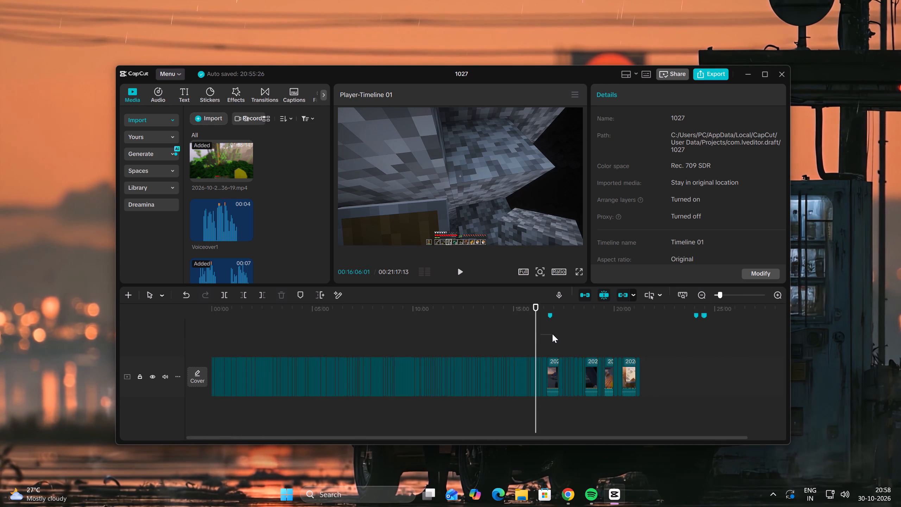
drag(552, 334, 553, 334)
double_click(551, 334)
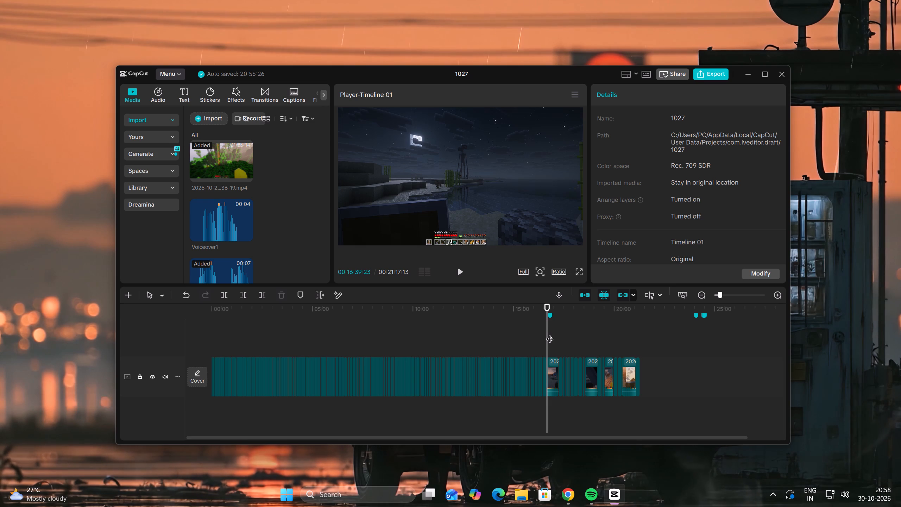
double_click(775, 291)
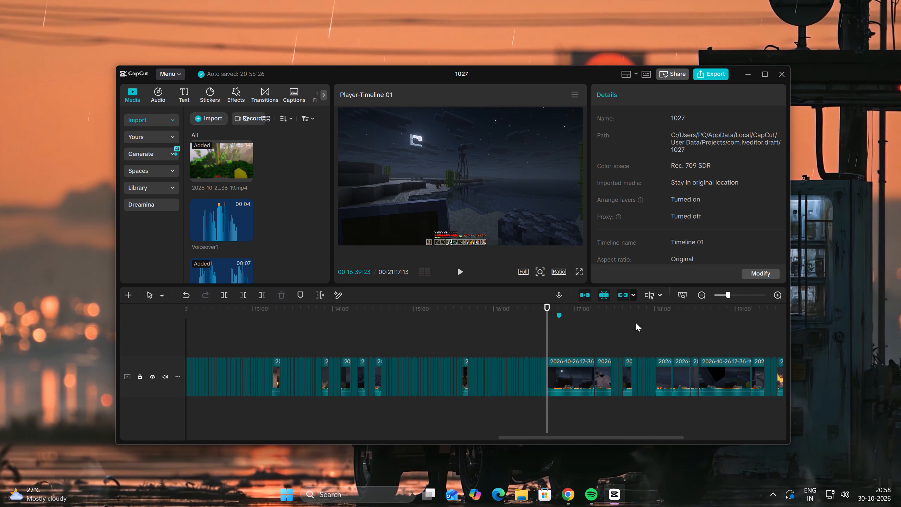
Switch to Spotify, cycle the repeat mode of the Rain Sounds playback off and on again, and minimize Spotify.
click(591, 490)
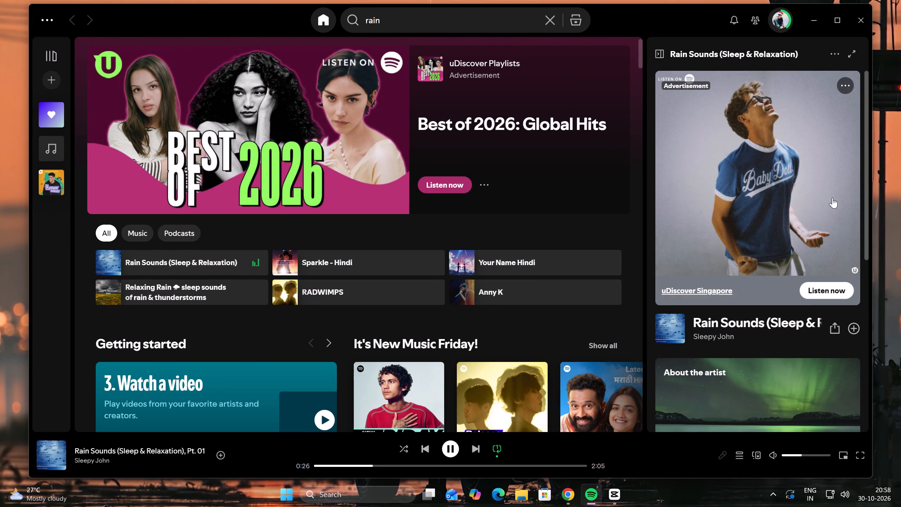
click(492, 452)
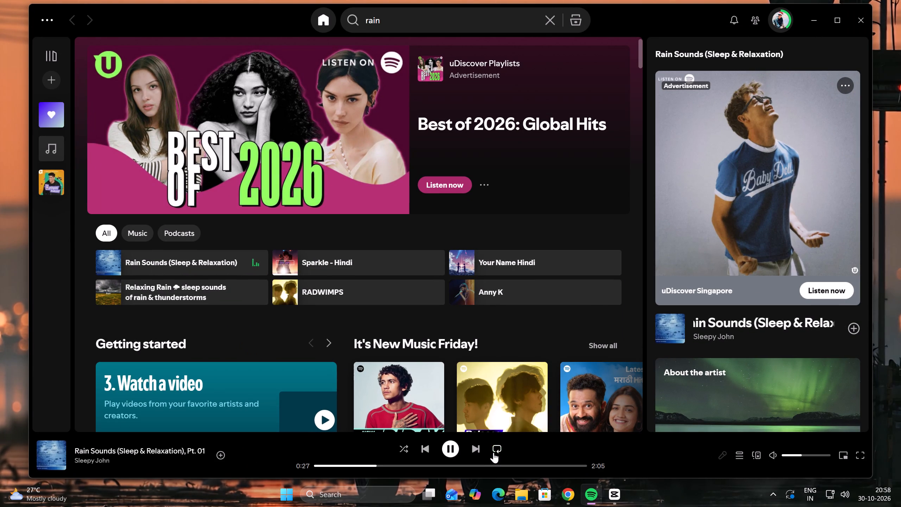
click(493, 452)
click(821, 17)
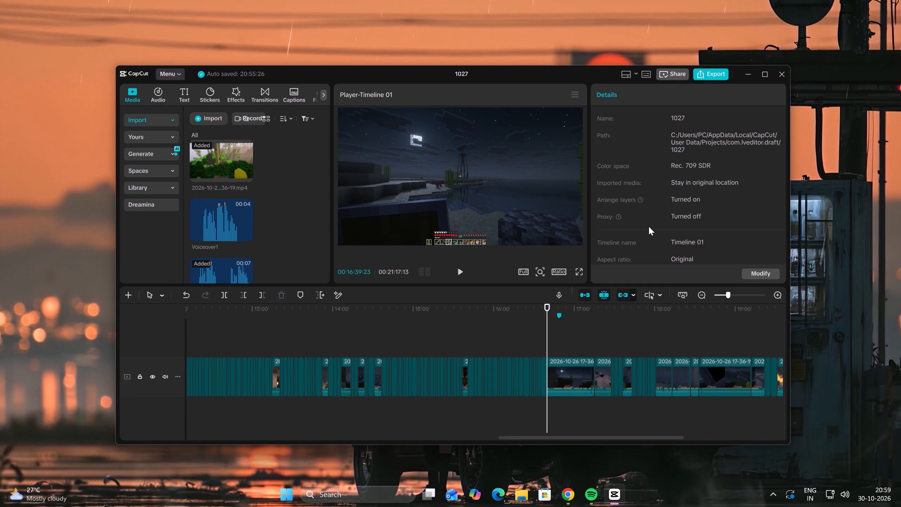
Maximize the CapCut window.
click(758, 81)
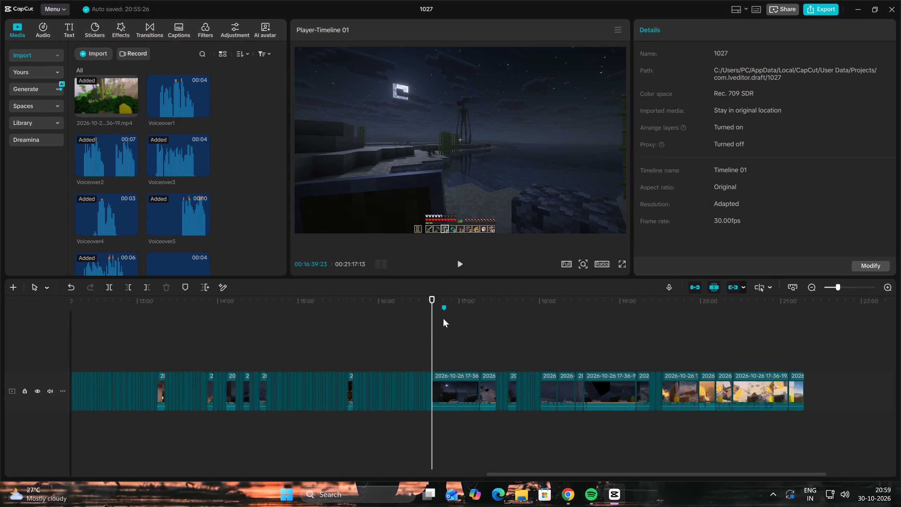
Scrub around the first marker and play the footage from there to about 00:16:52.
click(428, 323)
drag(429, 323, 438, 321)
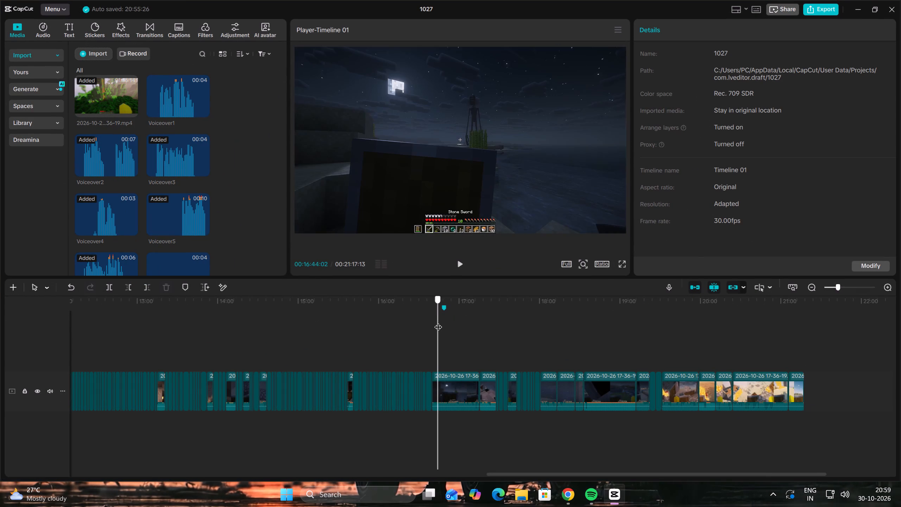
drag(438, 321, 435, 321)
click(462, 263)
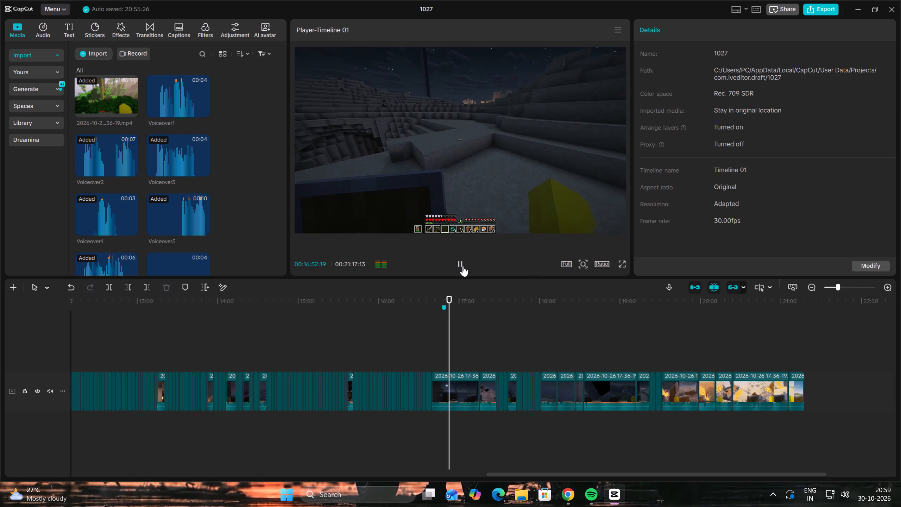
click(463, 265)
Switch to Chrome and raise the YouTube New Update 2026 video's playback speed to the slider's maximum.
click(564, 500)
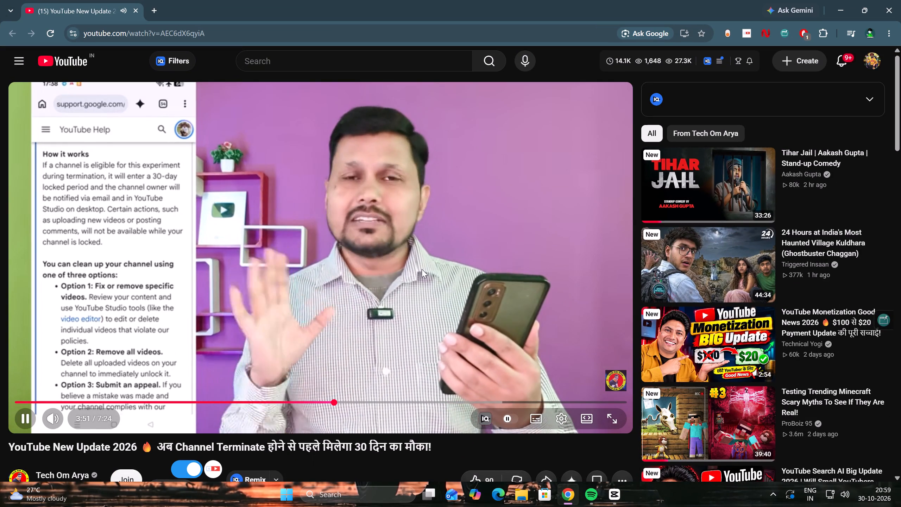
click(563, 428)
click(574, 358)
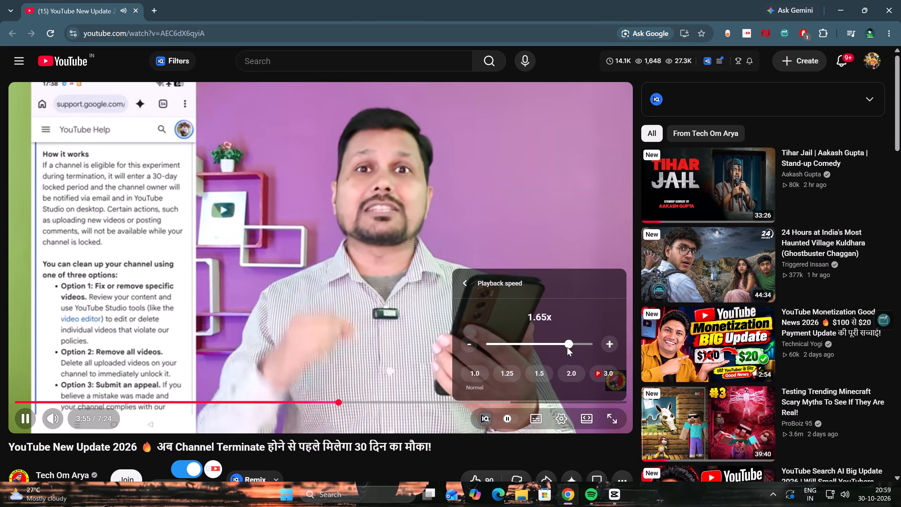
drag(576, 347, 602, 342)
click(556, 416)
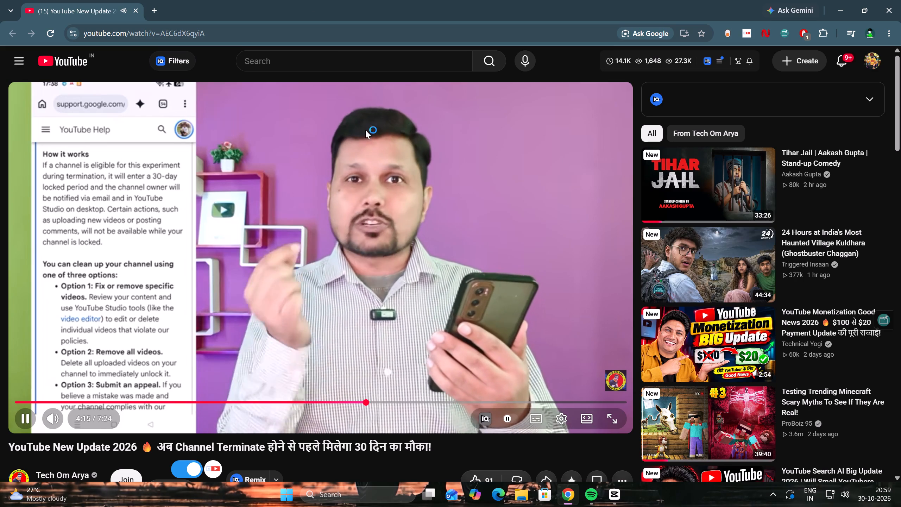
Open the YouTube Studio channel dashboard in a new tab alongside the playing video.
click(154, 6)
click(122, 0)
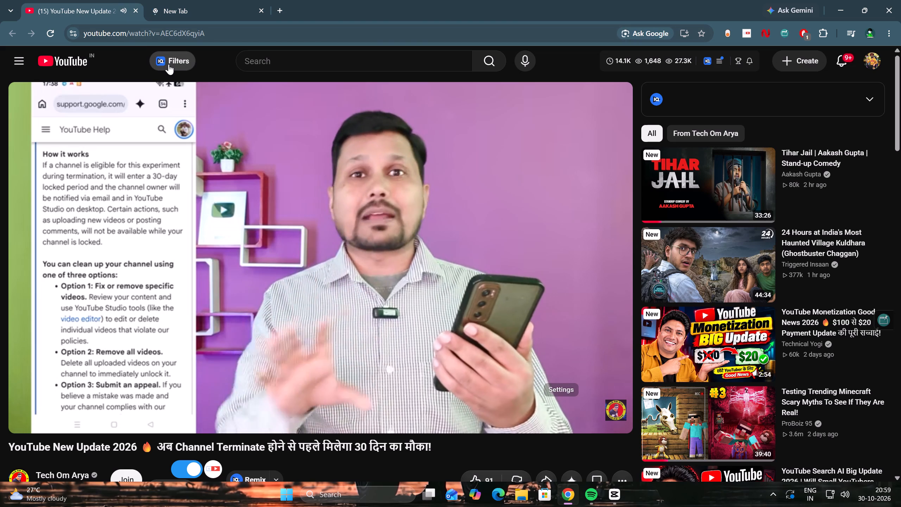
click(201, 0)
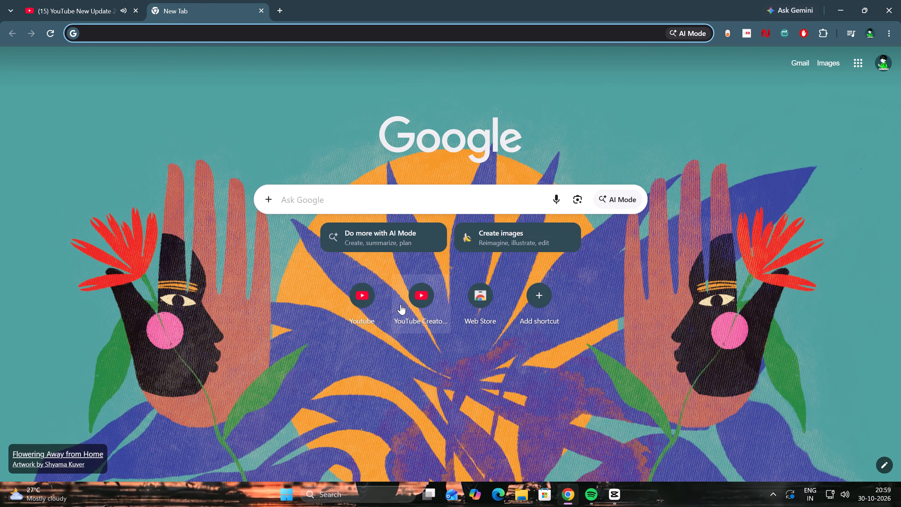
click(412, 298)
click(89, 0)
click(209, 0)
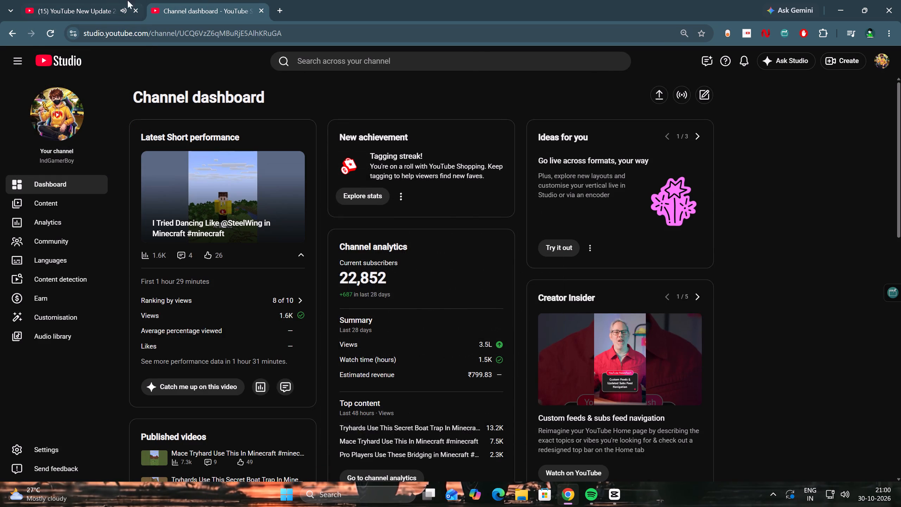
Return to the YouTube New Update 2026 video, look over its comments and watch it to near the end.
click(105, 0)
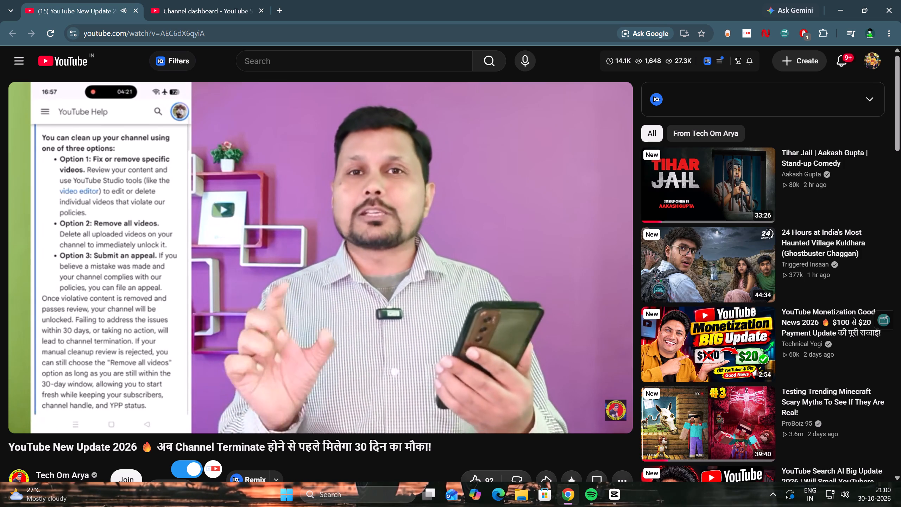
scroll(395, 266, down, 4)
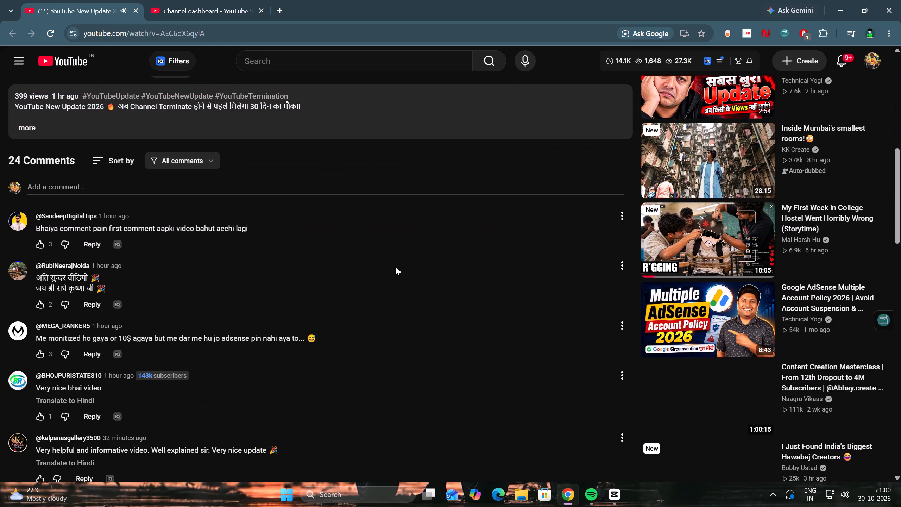
scroll(395, 266, up, 5)
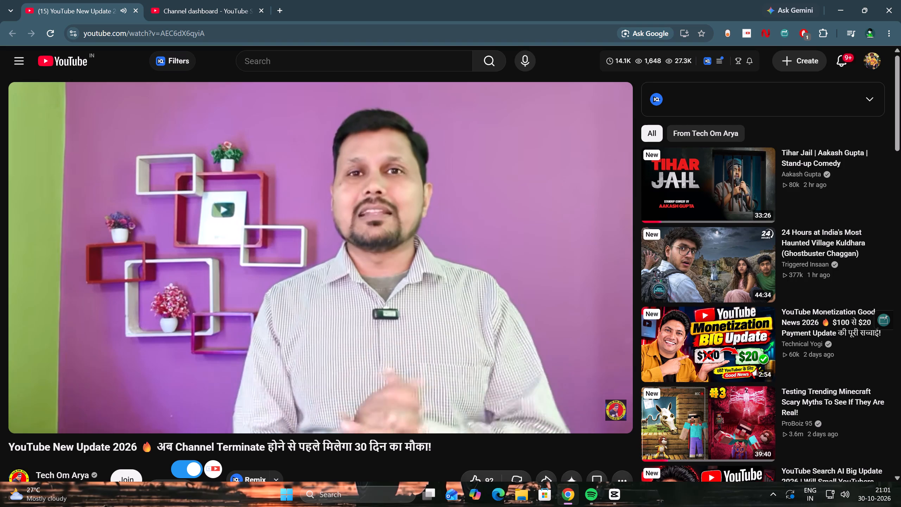
scroll(362, 215, down, 2)
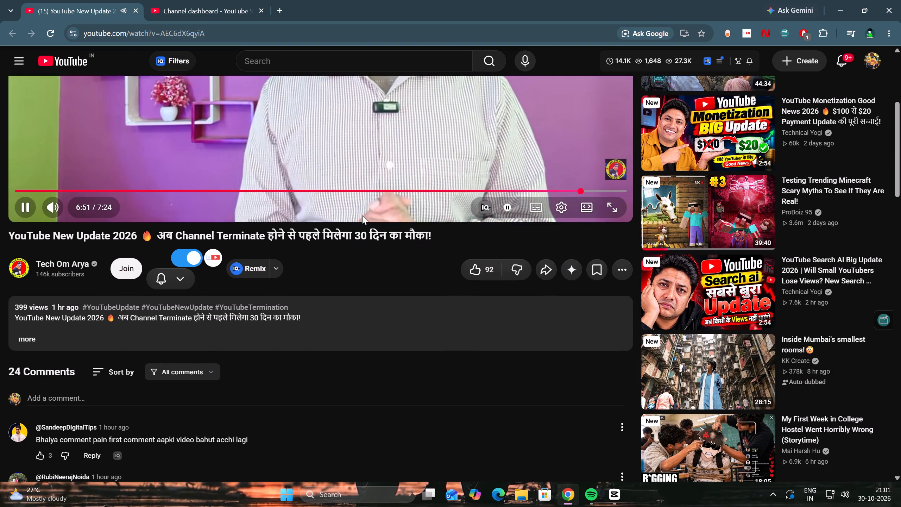
scroll(362, 215, up, 7)
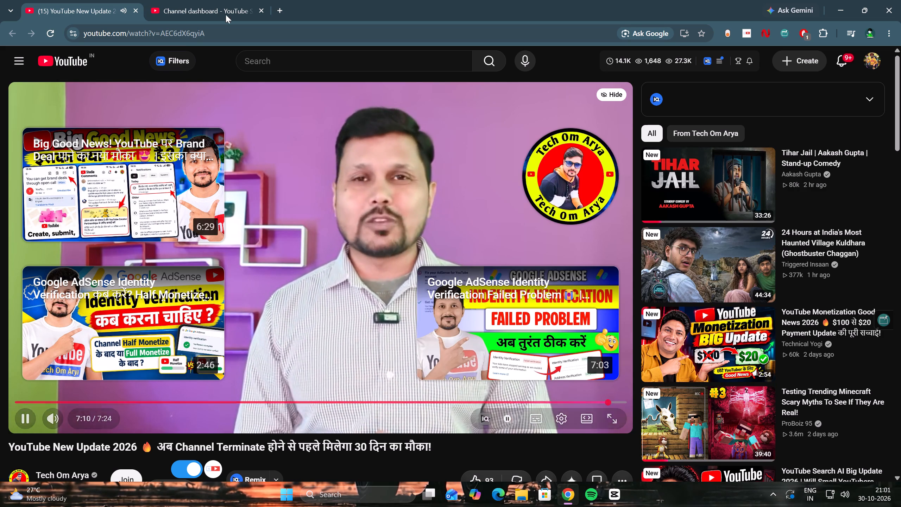
Reload the YouTube Studio channel dashboard to check the latest channel figures and close its tab.
click(224, 0)
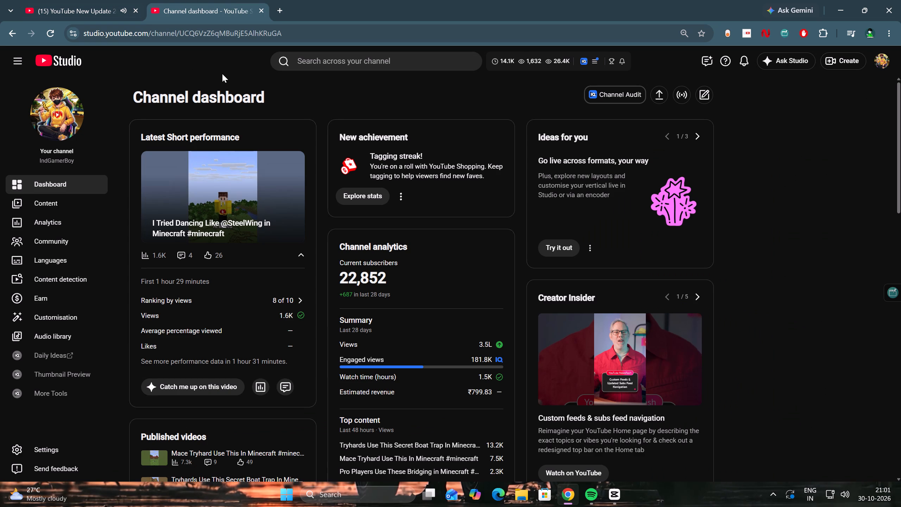
click(42, 31)
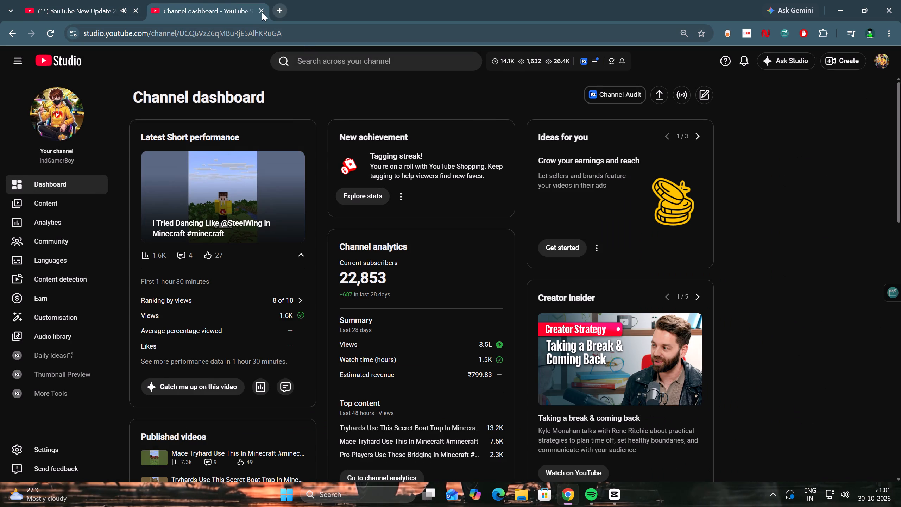
click(255, 11)
click(265, 11)
click(258, 8)
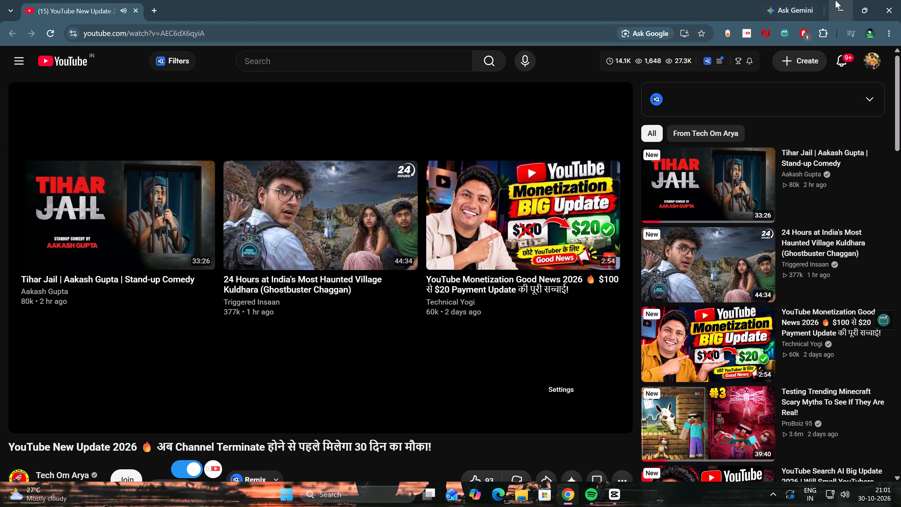
Close Chrome with the finished YouTube video and return to CapCut project 1027.
click(835, 0)
click(566, 496)
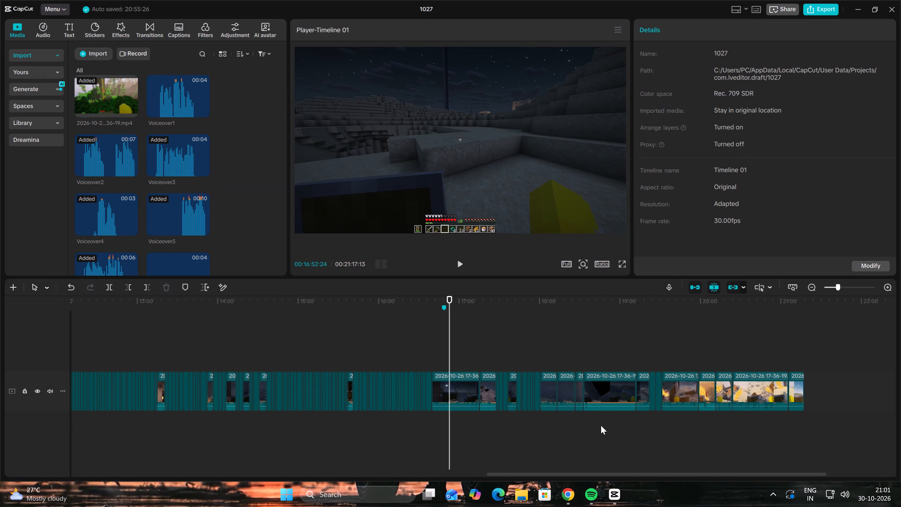
click(571, 496)
click(900, 0)
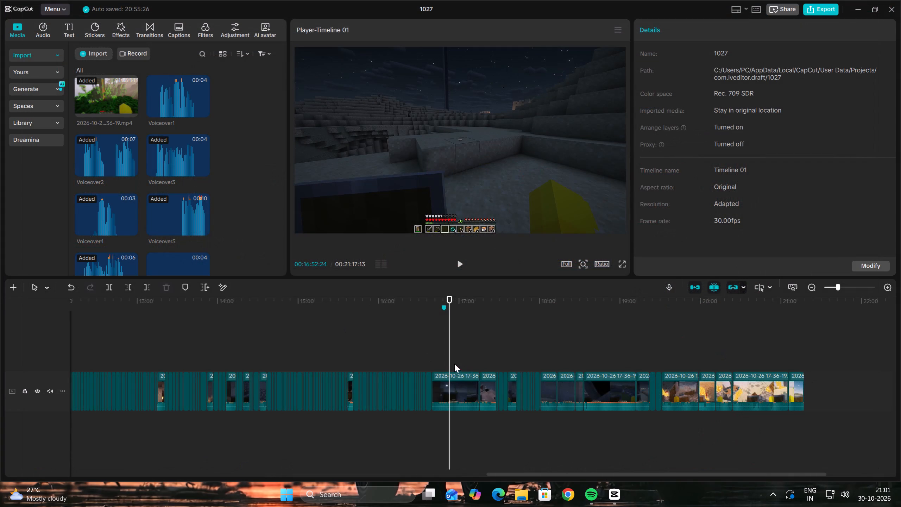
Play the footage from the start of the clip containing the first marker and review it to about 00:17:00.
click(442, 358)
key(Up)
key(space)
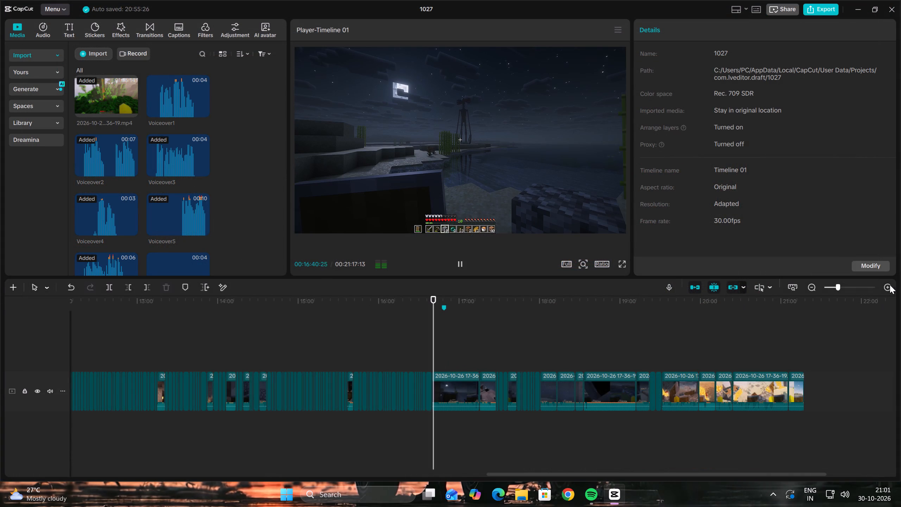
double_click(813, 291)
click(813, 291)
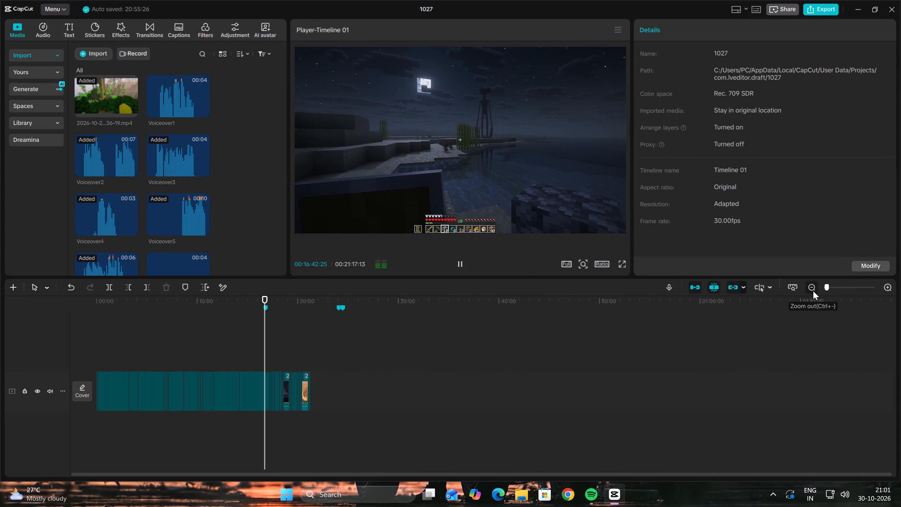
click(888, 285)
double_click(888, 285)
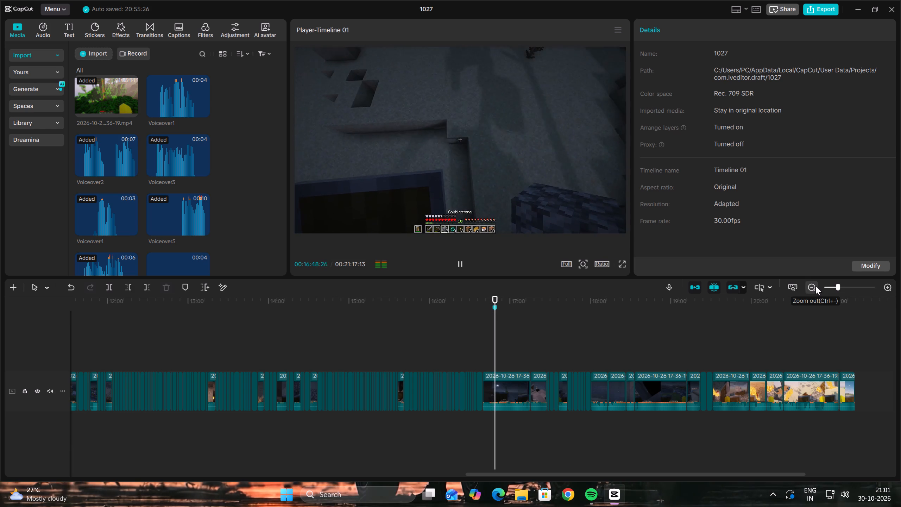
double_click(815, 286)
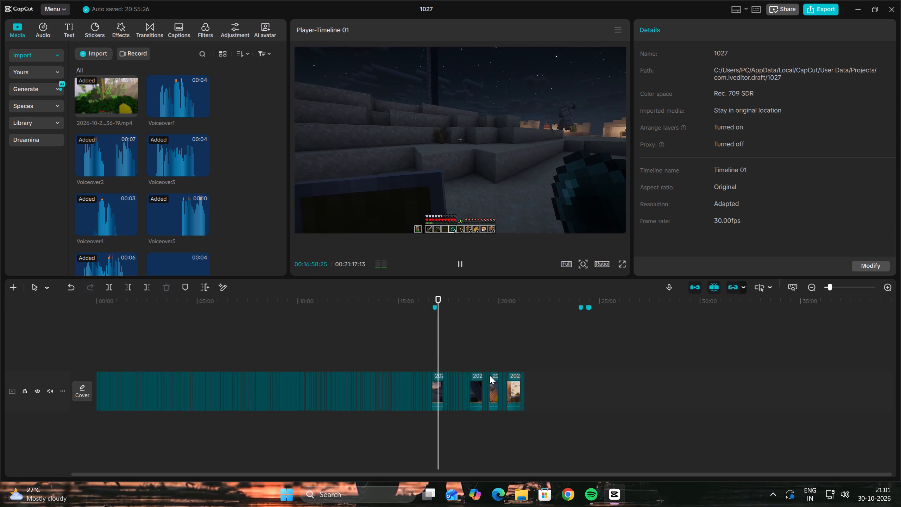
click(811, 287)
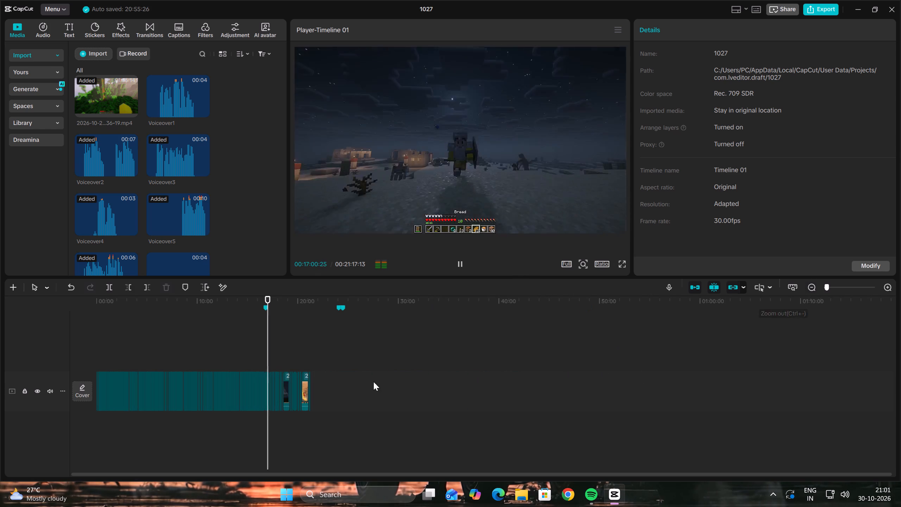
Bring the playhead back to 00:00:00:00 and stop the playback.
click(262, 356)
drag(262, 356, 163, 340)
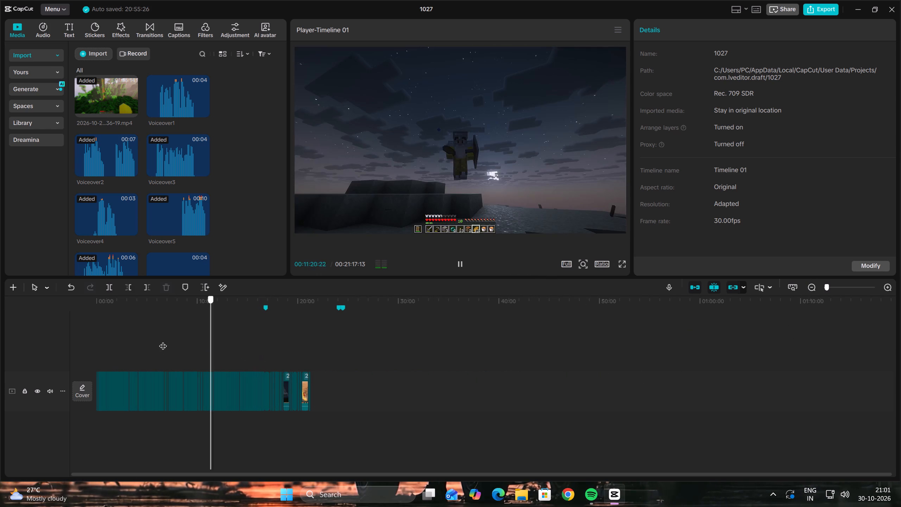
drag(163, 340, 0, 333)
key(space)
triple_click(891, 288)
click(891, 288)
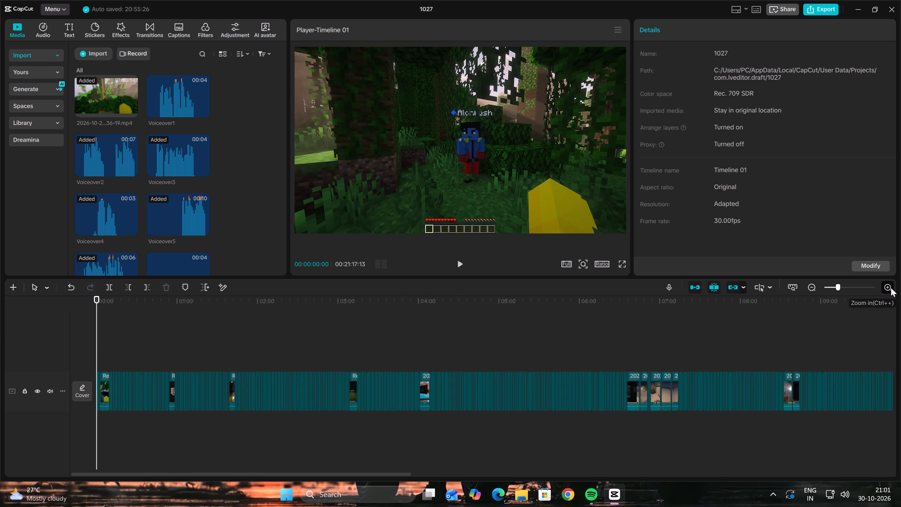
Delete the first timeline marker, at about 00:16:48.
key(space)
triple_click(810, 283)
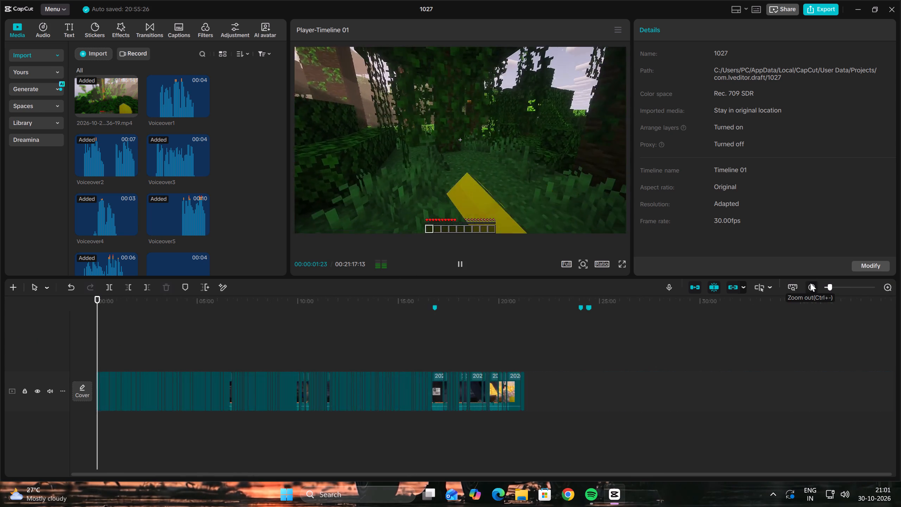
click(810, 283)
drag(360, 313, 303, 300)
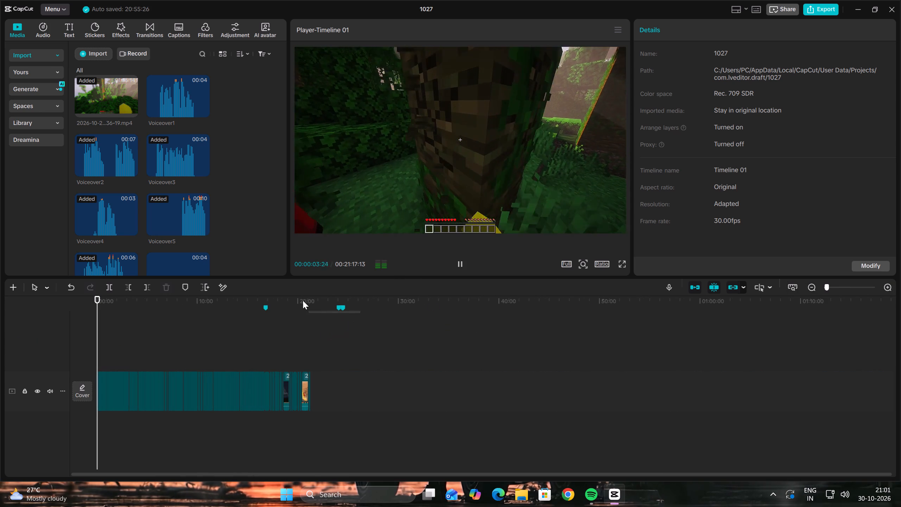
drag(303, 300, 265, 298)
click(264, 306)
click(188, 286)
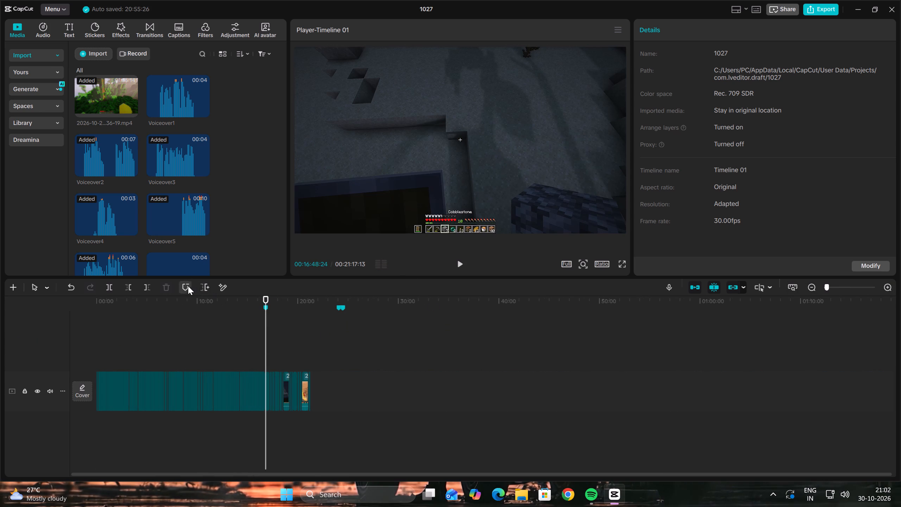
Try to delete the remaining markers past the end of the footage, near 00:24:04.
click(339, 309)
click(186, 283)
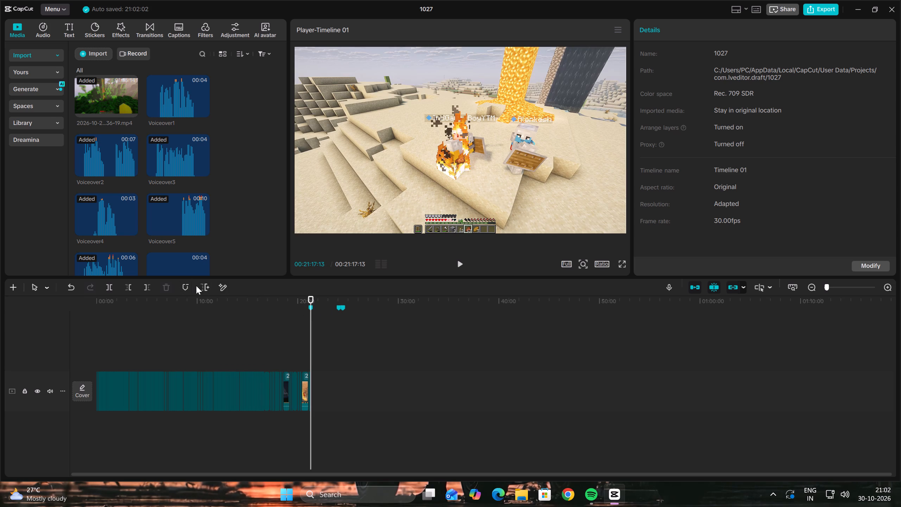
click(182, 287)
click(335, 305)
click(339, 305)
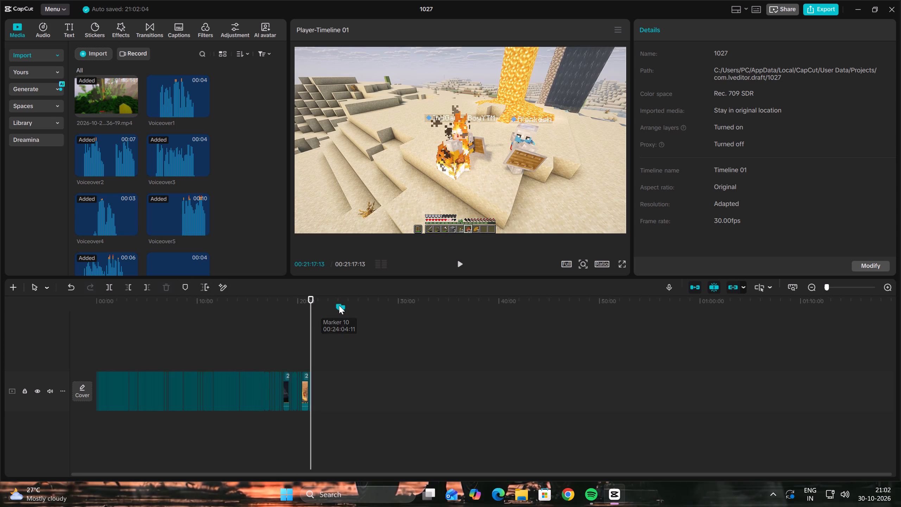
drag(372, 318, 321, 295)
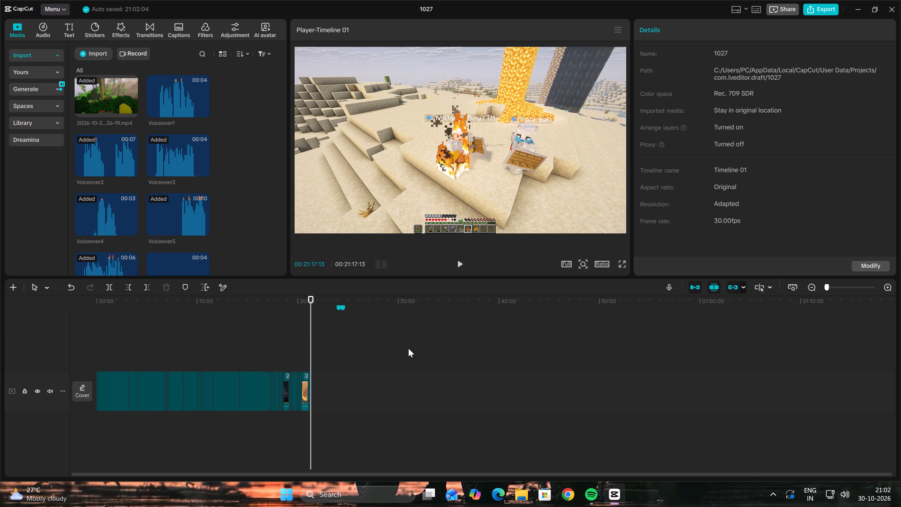
Select all the clips on the timeline, set their volume to 4.0 dB and turn on noise reduction.
double_click(890, 288)
double_click(815, 283)
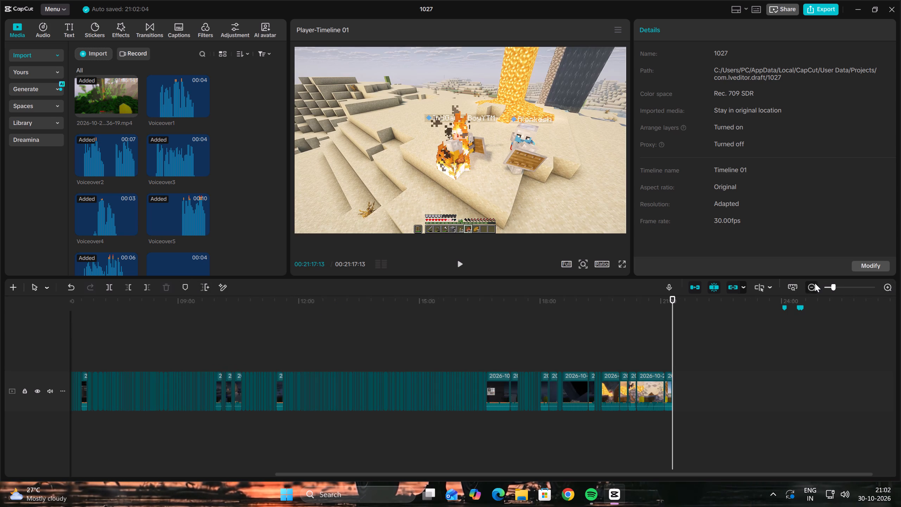
drag(343, 401, 0, 394)
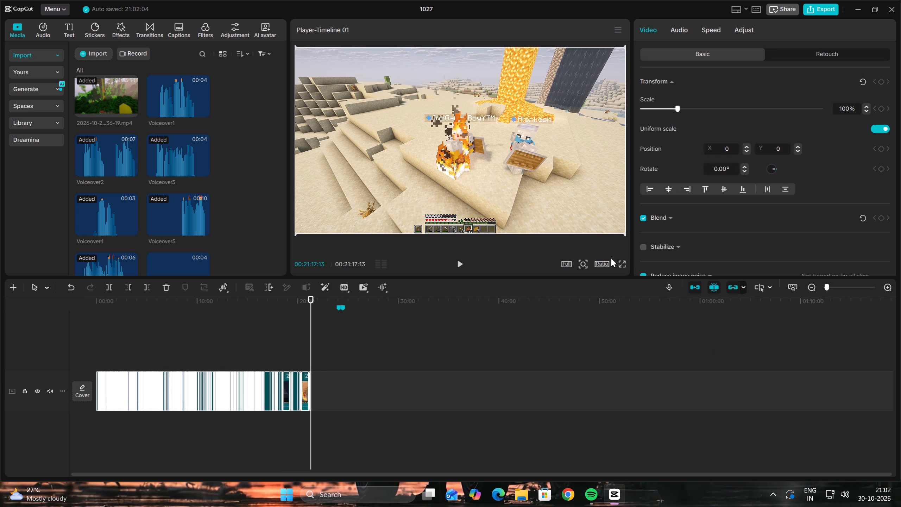
click(677, 29)
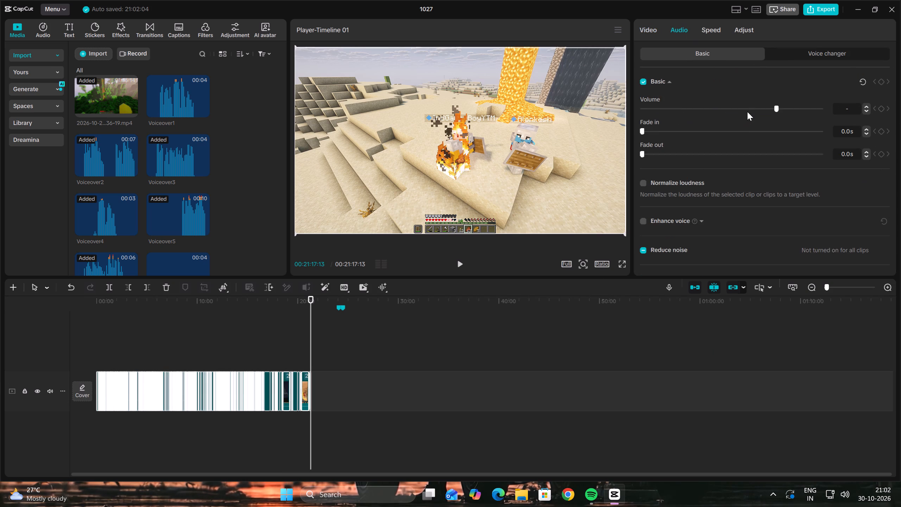
click(783, 107)
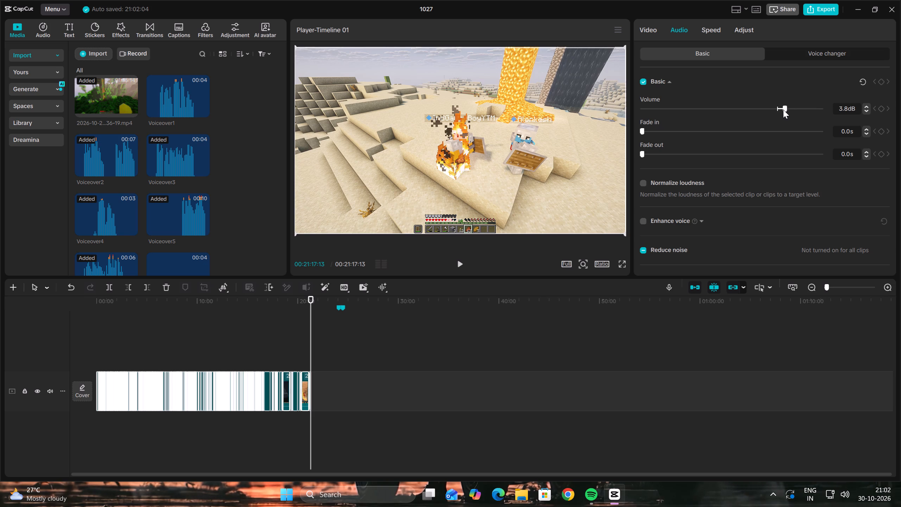
click(783, 109)
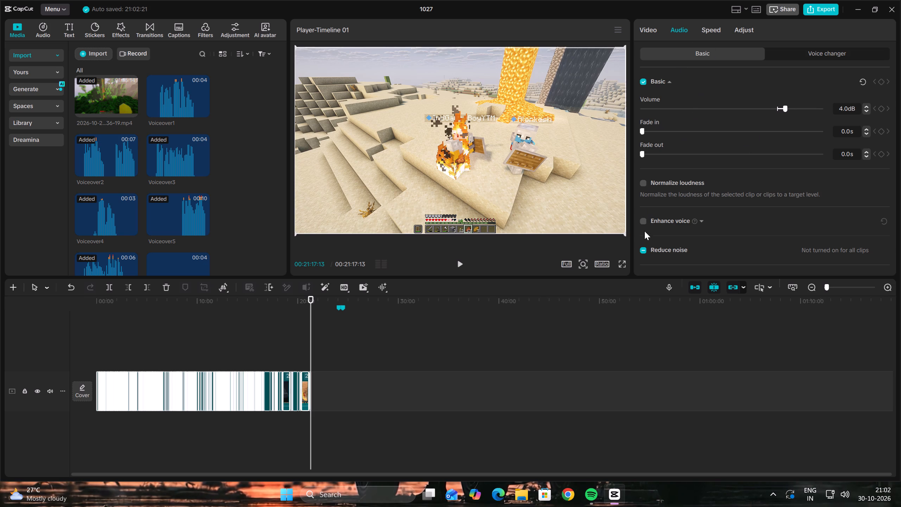
click(645, 249)
Set the speed of all the selected clips to 1.12x.
click(712, 25)
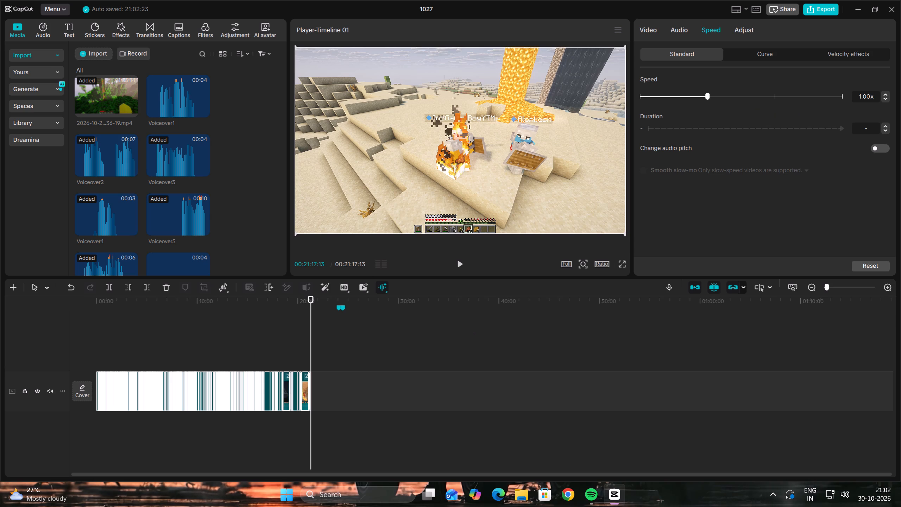
click(870, 94)
key(BackSpace)
key(BackSpace)
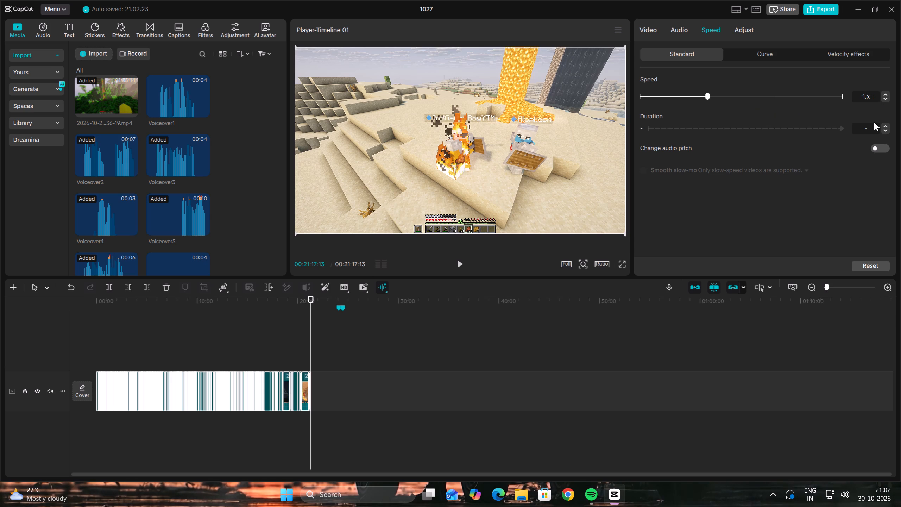
text(12)
click(766, 225)
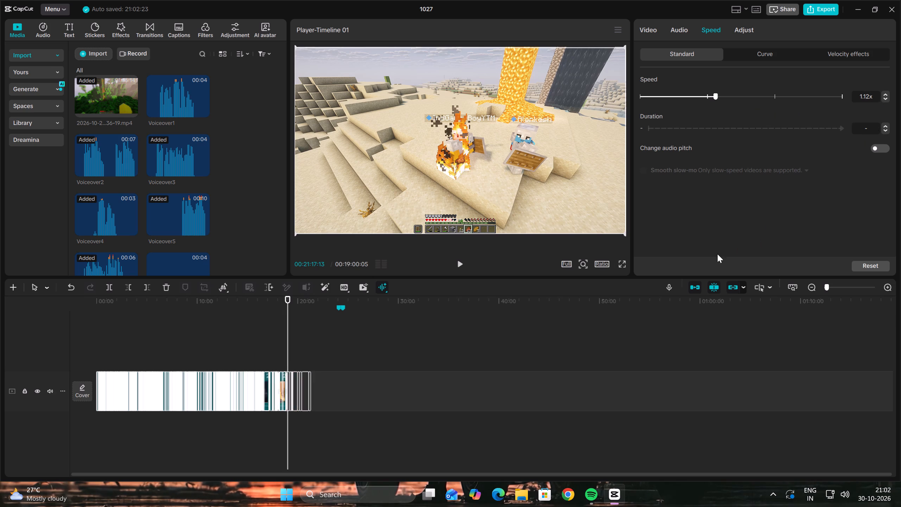
Deselect the clips and play the timeline from 00:00:00:00 to review the adjusted footage.
double_click(220, 348)
drag(222, 349, 23, 339)
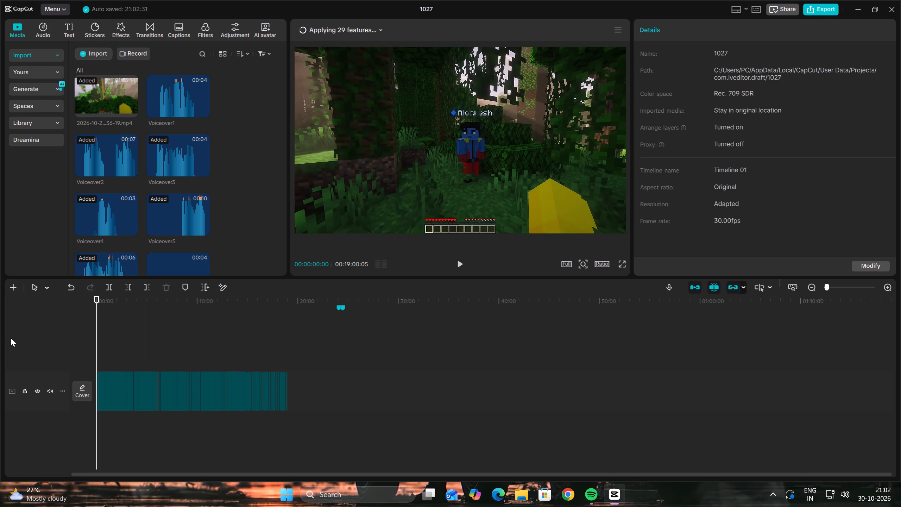
key(space)
triple_click(888, 287)
click(888, 287)
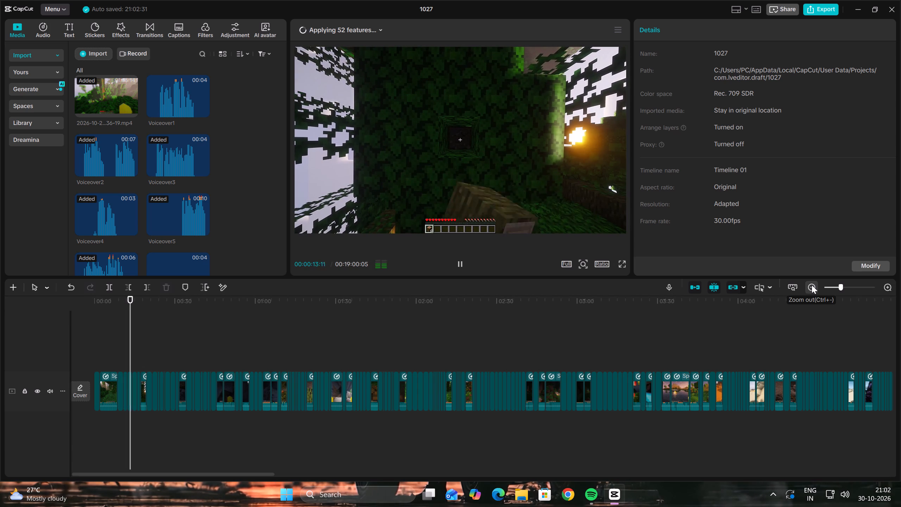
Switch to Spotify, open the Rain Sounds (Sleep & Relaxation) album, choose Pt. 01 to play and return to CapCut.
click(599, 486)
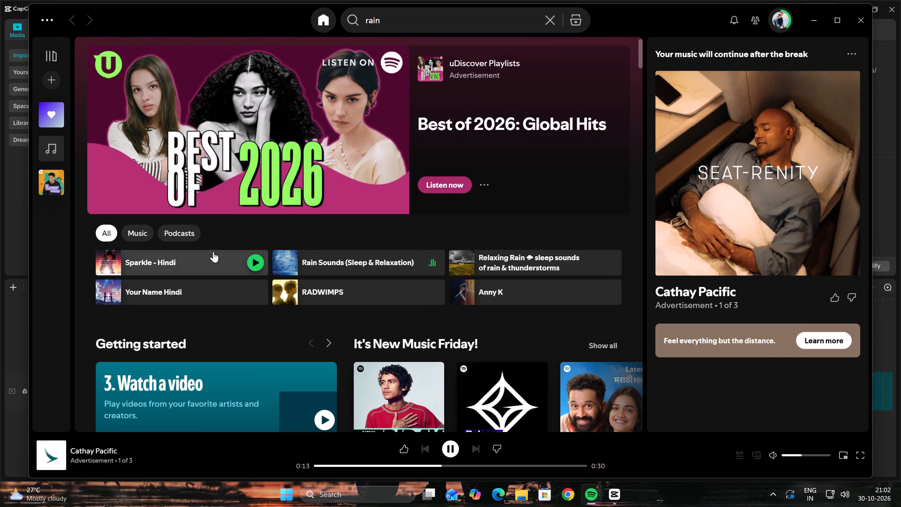
click(350, 262)
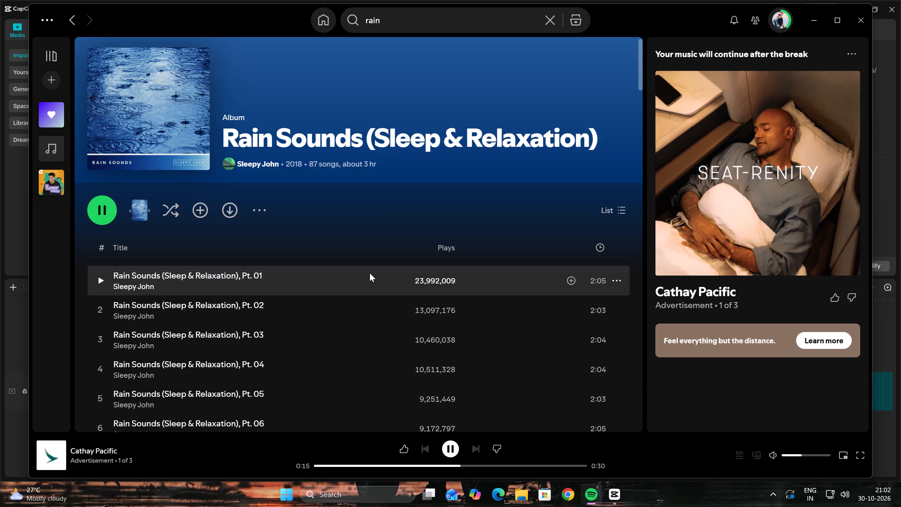
click(370, 273)
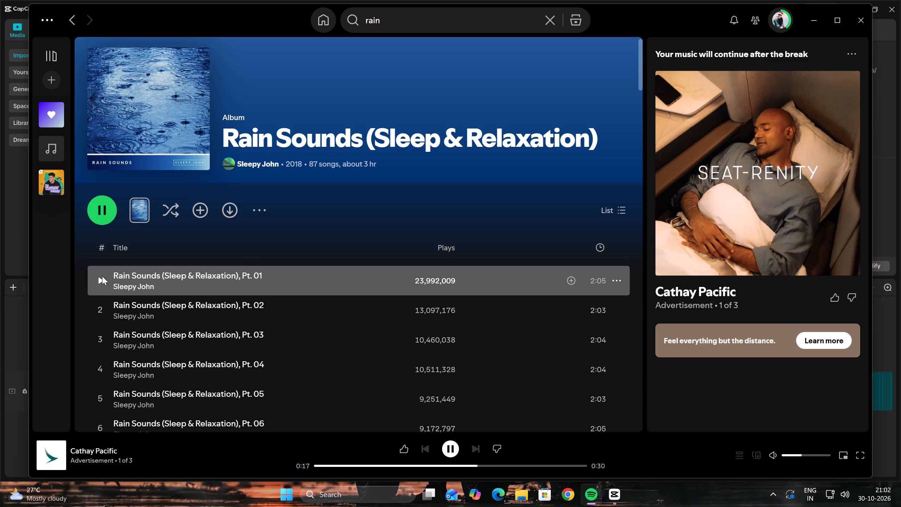
click(102, 276)
click(102, 282)
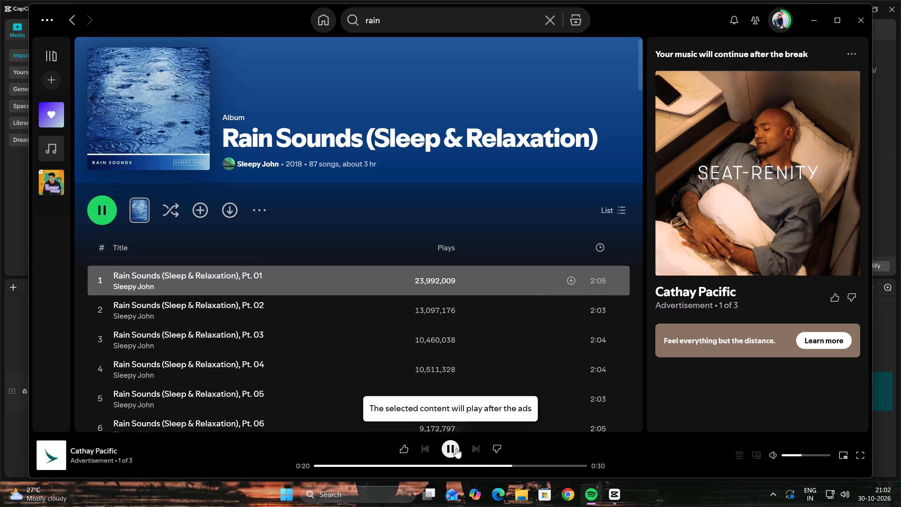
double_click(360, 339)
click(281, 293)
click(97, 211)
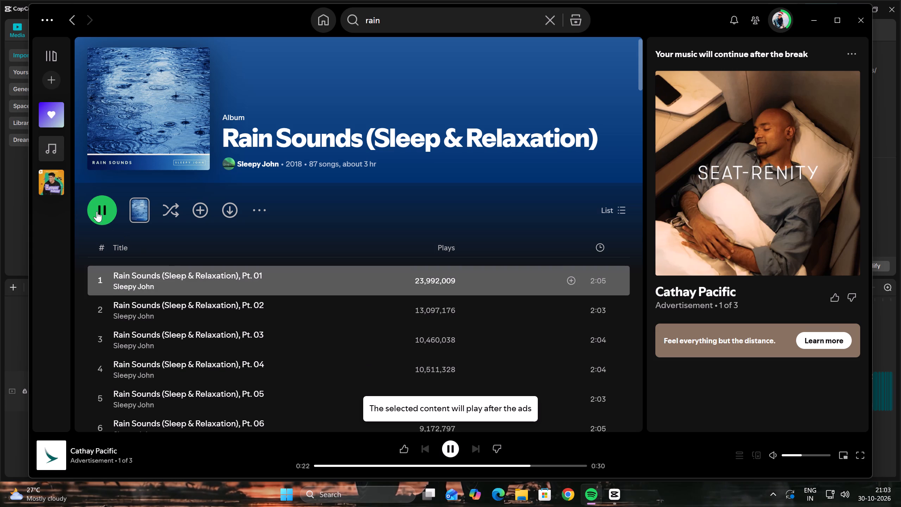
click(97, 211)
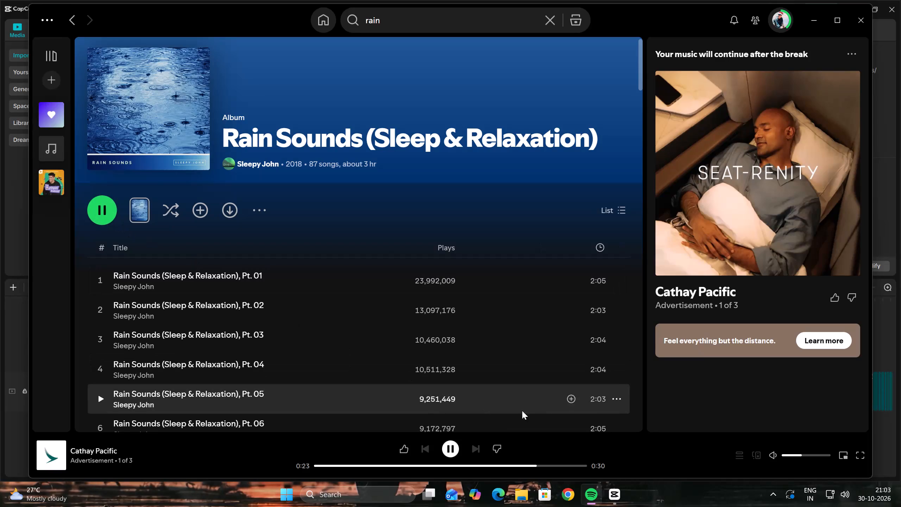
click(824, 21)
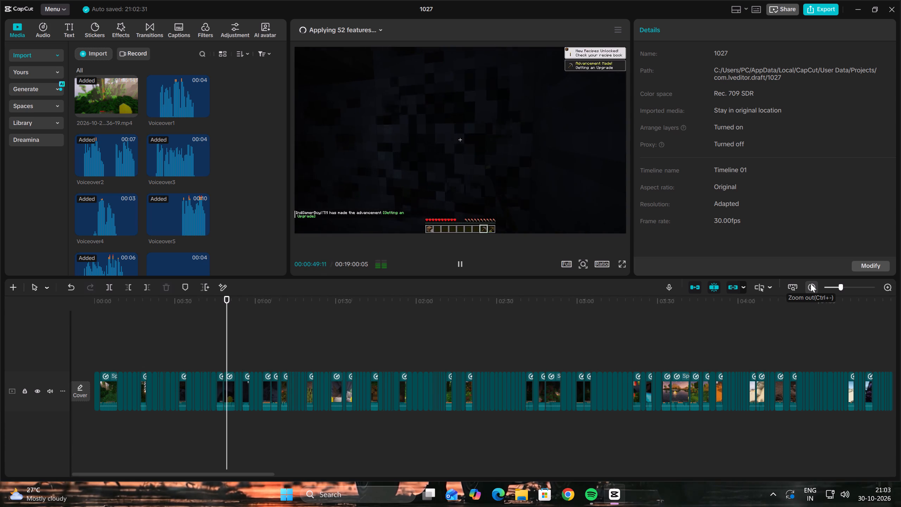
Raise the playback volume in Spotify to about half, highlight Rain Sounds Pt. 01 and return to CapCut.
click(598, 483)
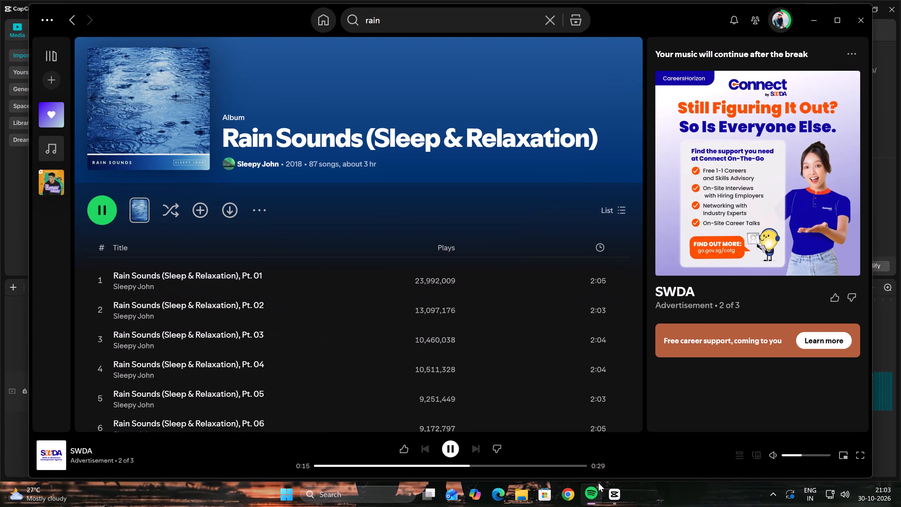
drag(799, 451, 820, 450)
click(807, 456)
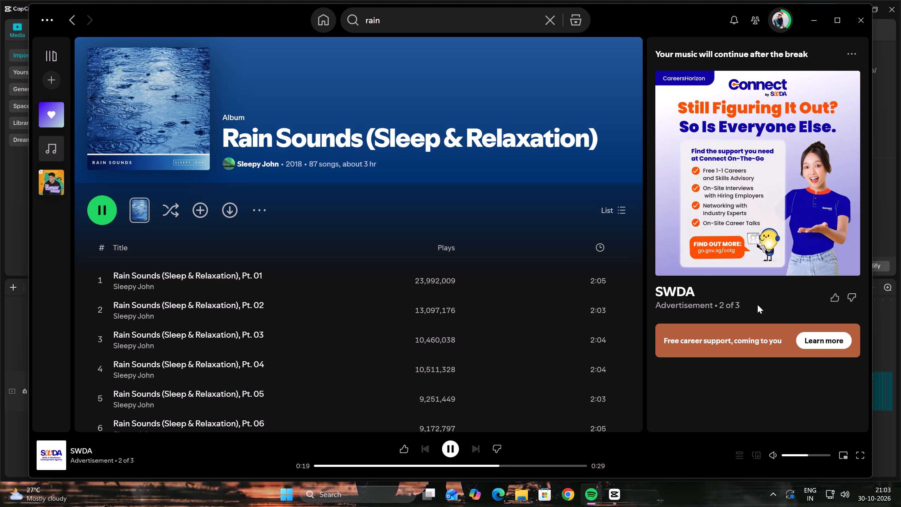
click(355, 281)
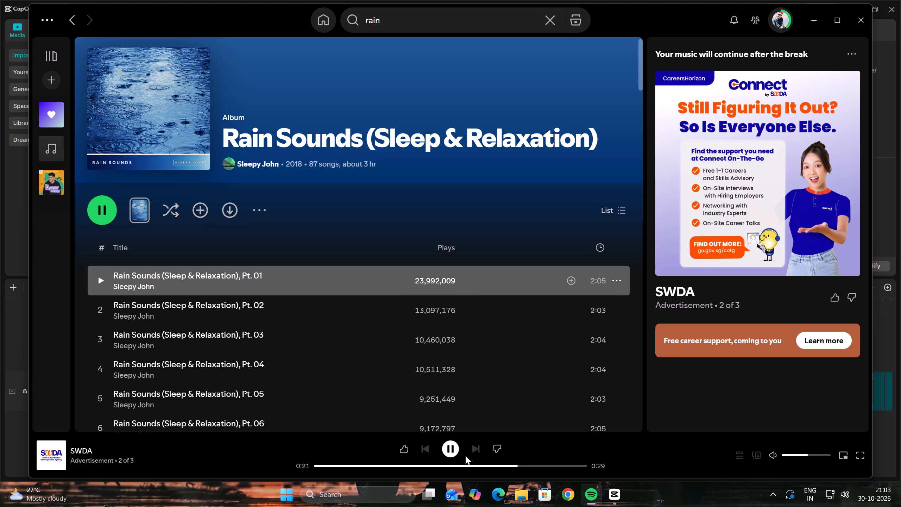
click(811, 23)
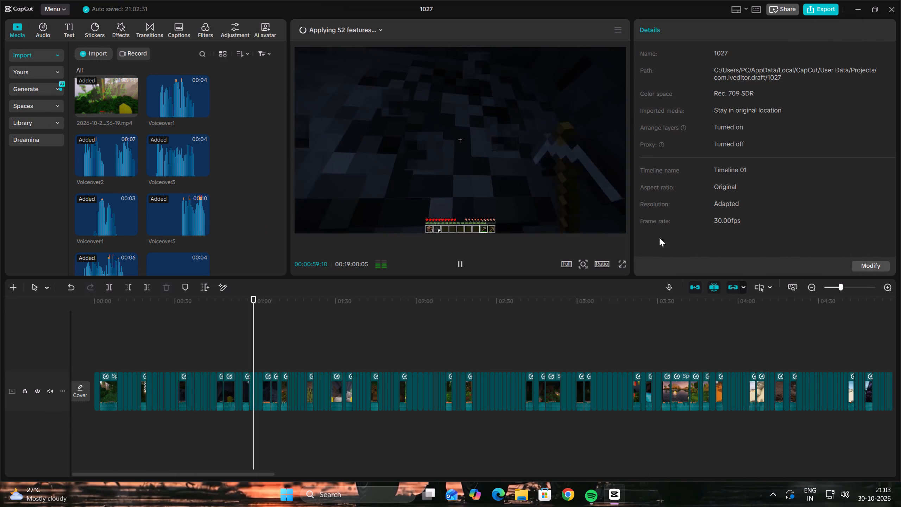
Switch to Spotify and start Rain Sounds (Sleep & Relaxation), Pt. 01 again.
click(583, 498)
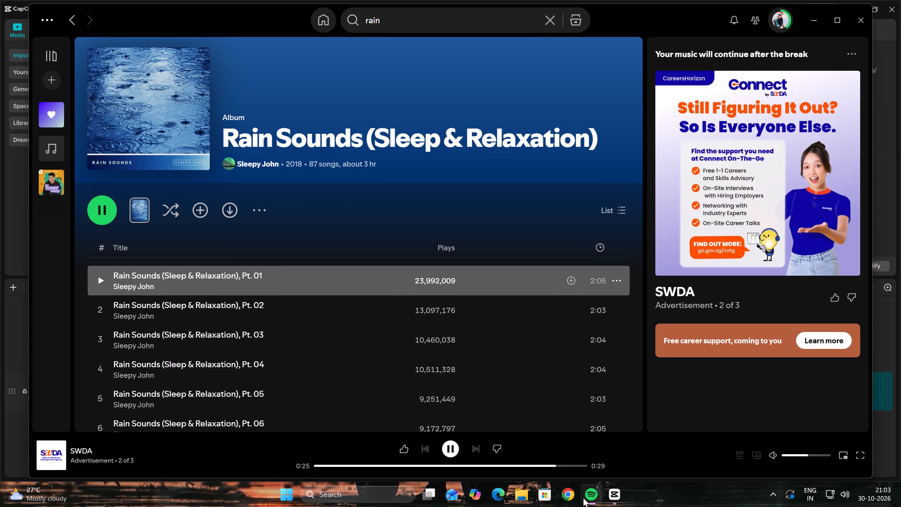
click(101, 282)
click(100, 282)
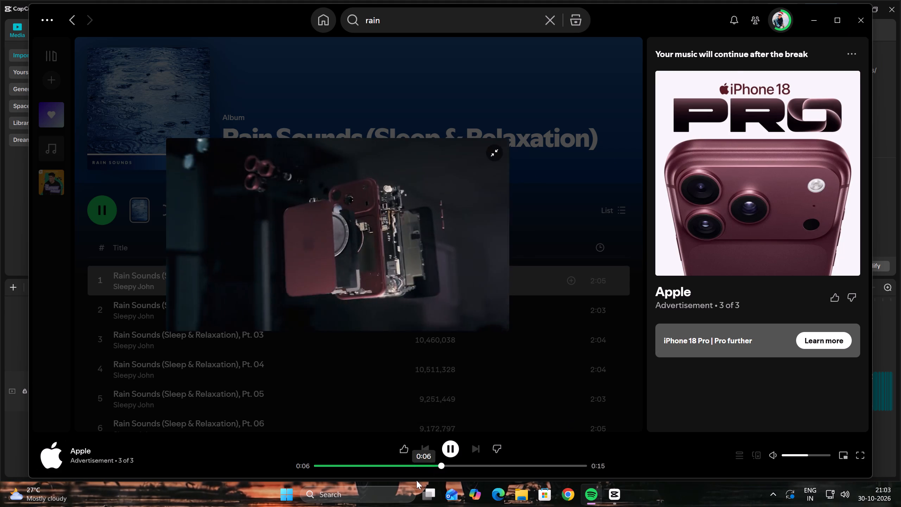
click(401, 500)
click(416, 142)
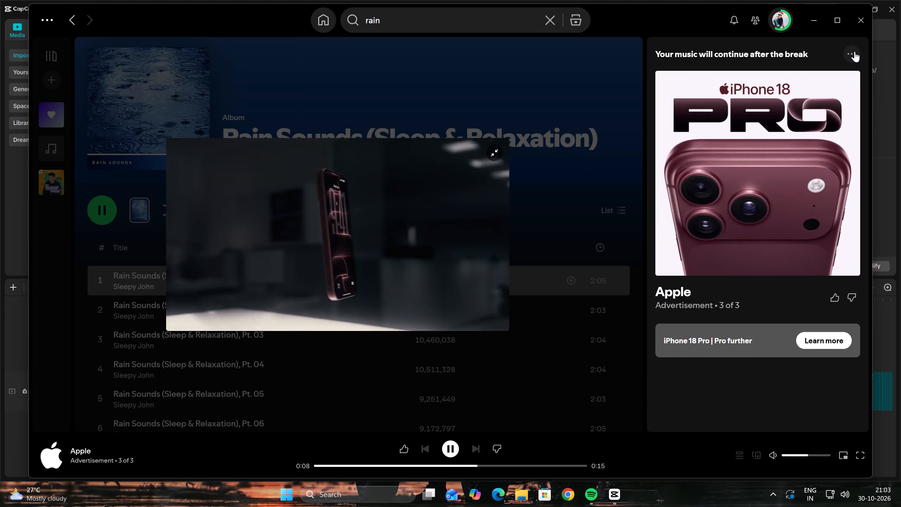
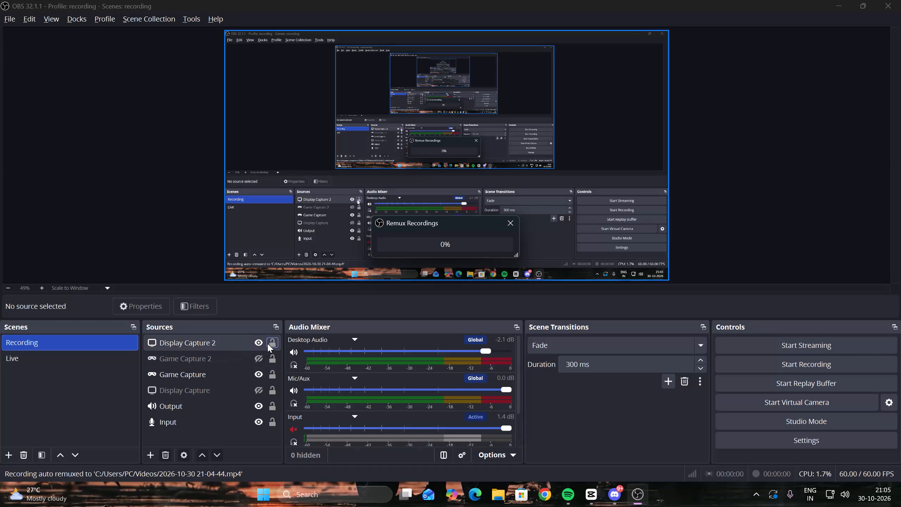
Hide the Display Capture 2 source in the Recording scene, toggling Game Capture 2 on briefly and leaving it hidden.
click(262, 343)
click(257, 356)
double_click(257, 356)
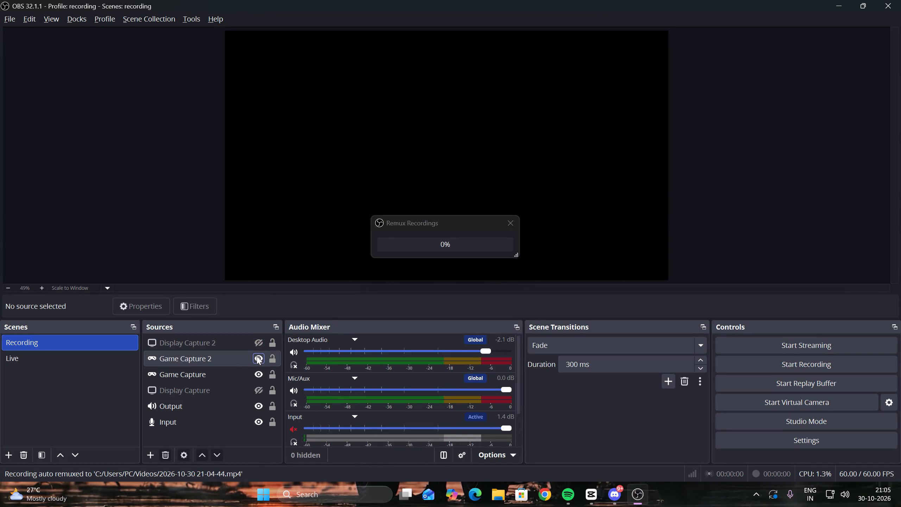
click(258, 358)
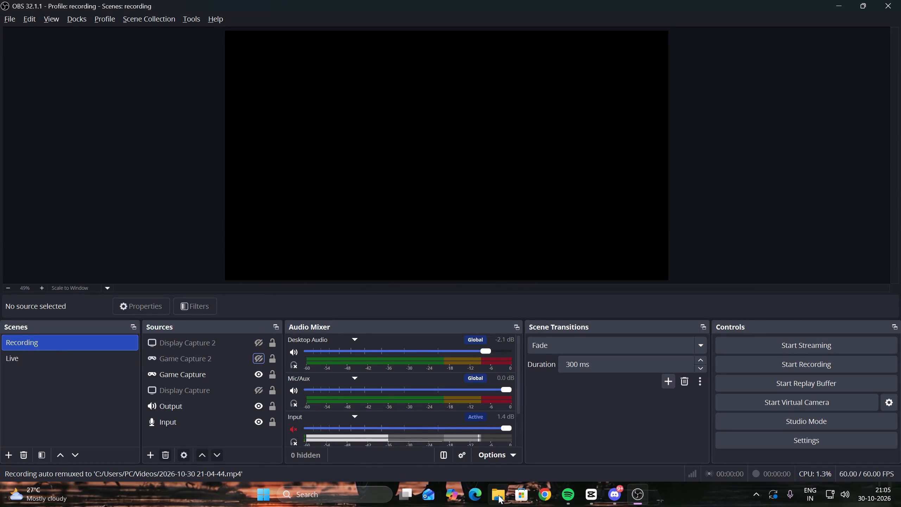
click(498, 495)
double_click(192, 392)
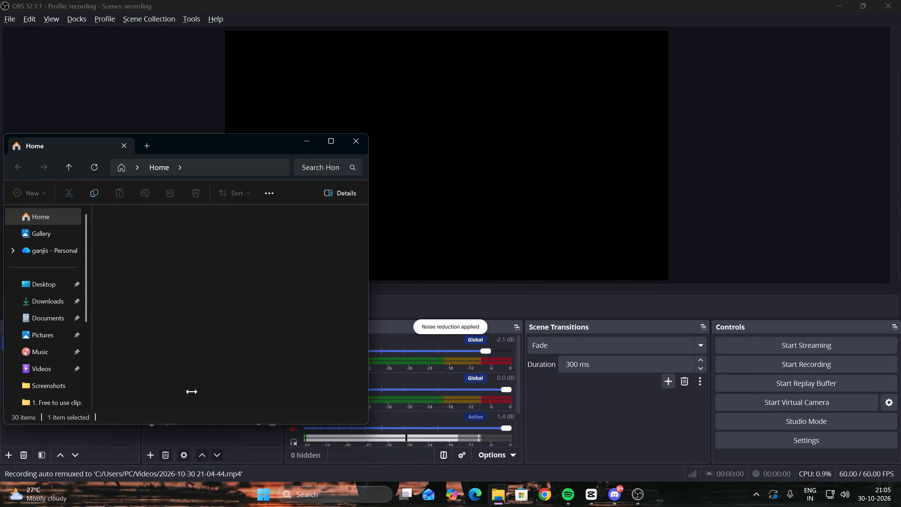
scroll(254, 318, down, 15)
scroll(254, 318, down, 11)
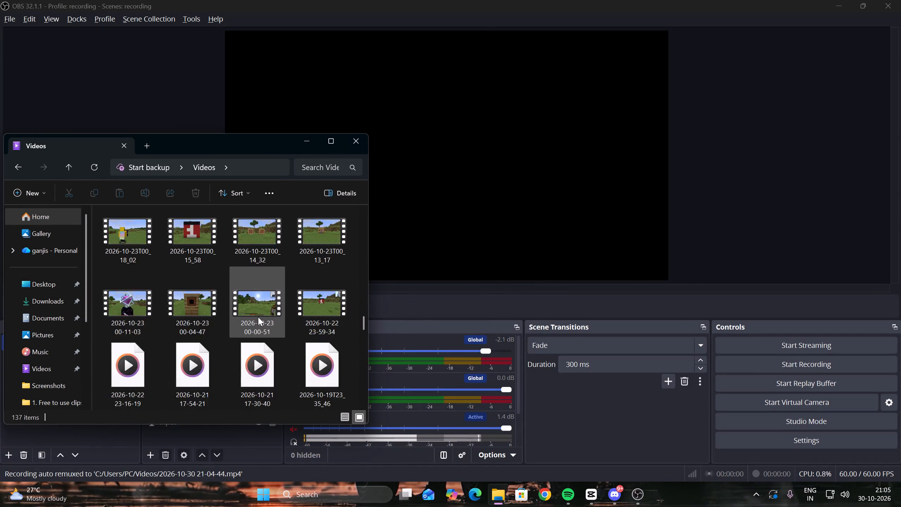
scroll(258, 317, down, 9)
scroll(258, 317, down, 13)
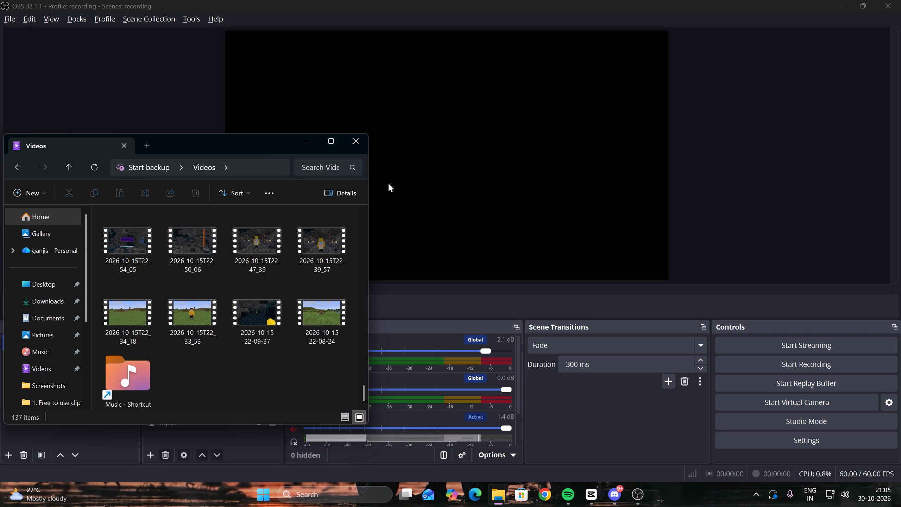
click(331, 146)
scroll(654, 258, up, 9)
click(848, 124)
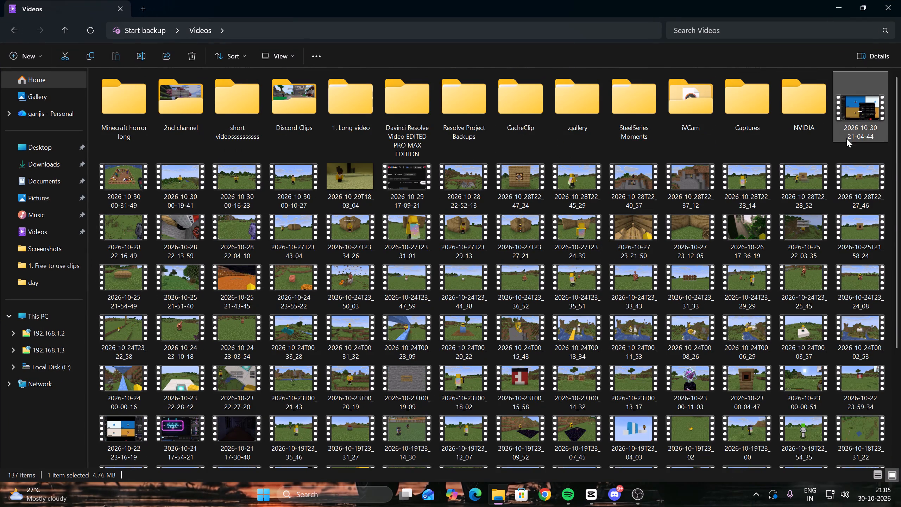
key(Delete)
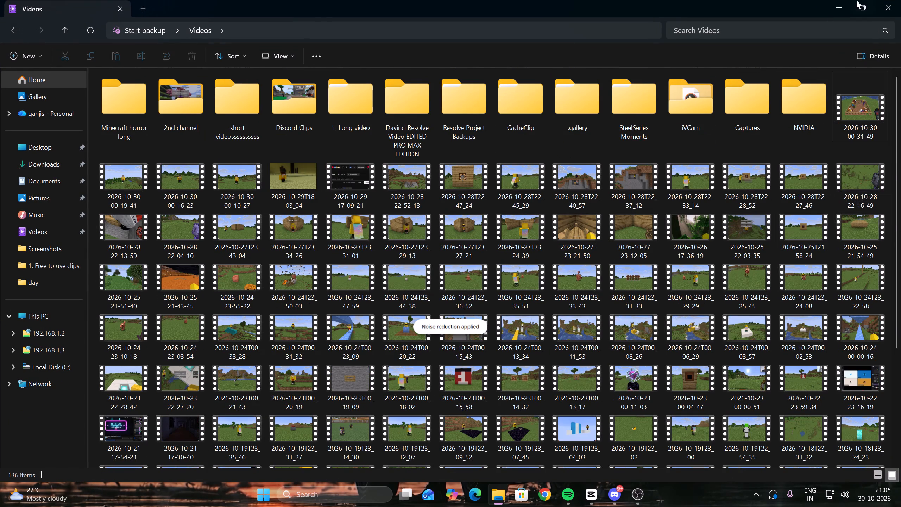
click(900, 0)
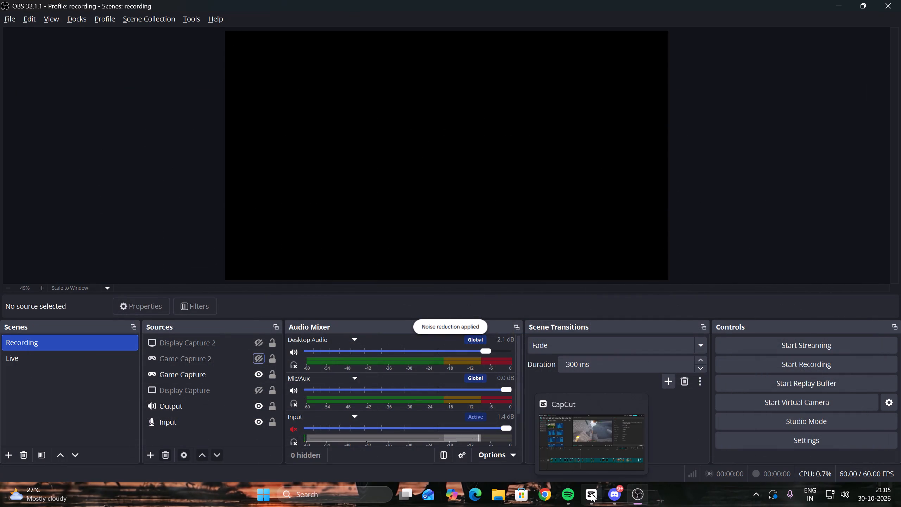
Switch to Spotify with the Rain Sounds (Sleep & Relaxation) album.
click(571, 495)
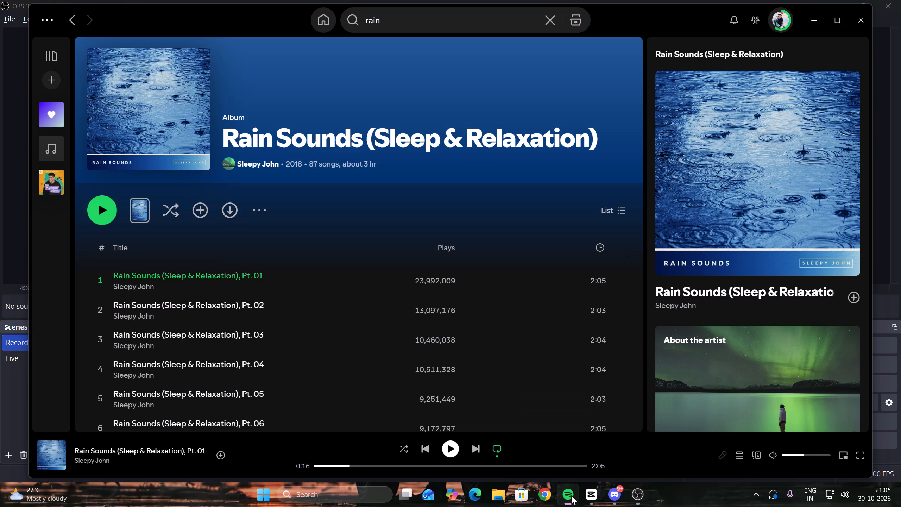
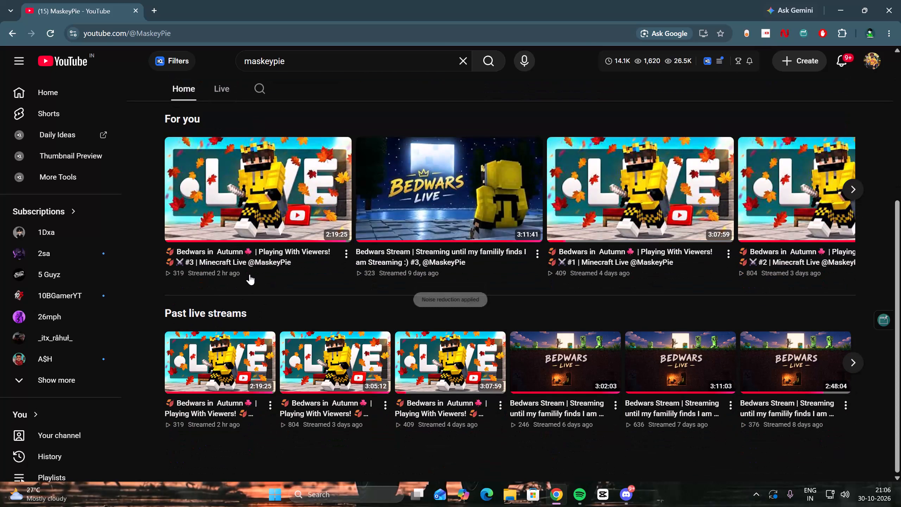
Browse the past live streams on the MaskeyPie YouTube channel, from the latest down to the first ones.
scroll(250, 270, up, 2)
click(213, 304)
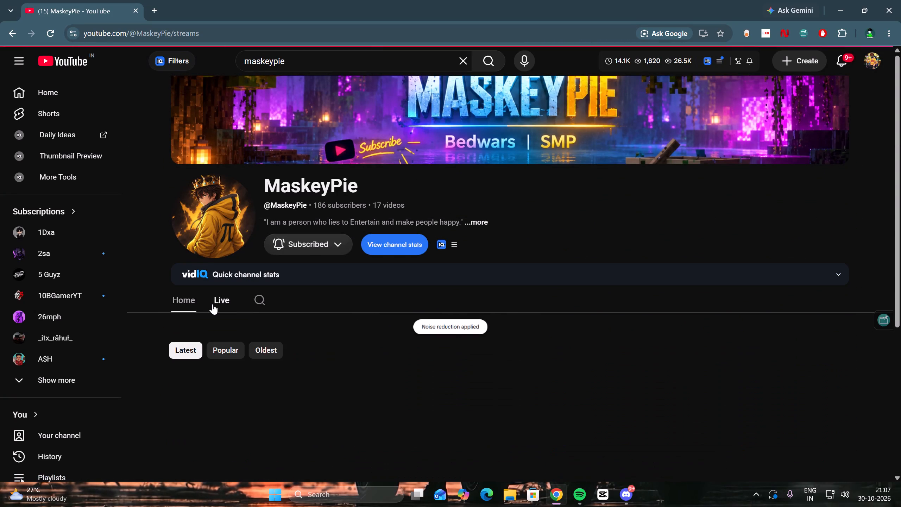
scroll(331, 370, down, 4)
scroll(330, 370, up, 2)
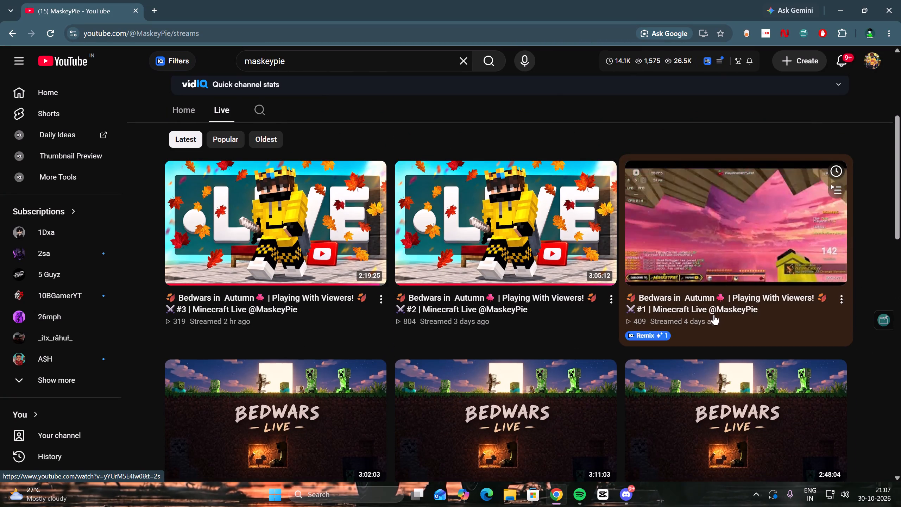
scroll(886, 398, down, 1)
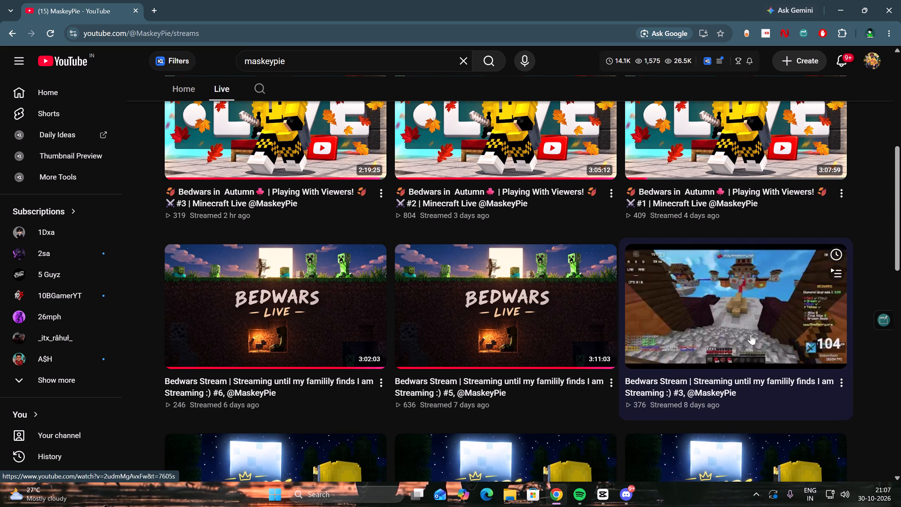
scroll(751, 335, down, 6)
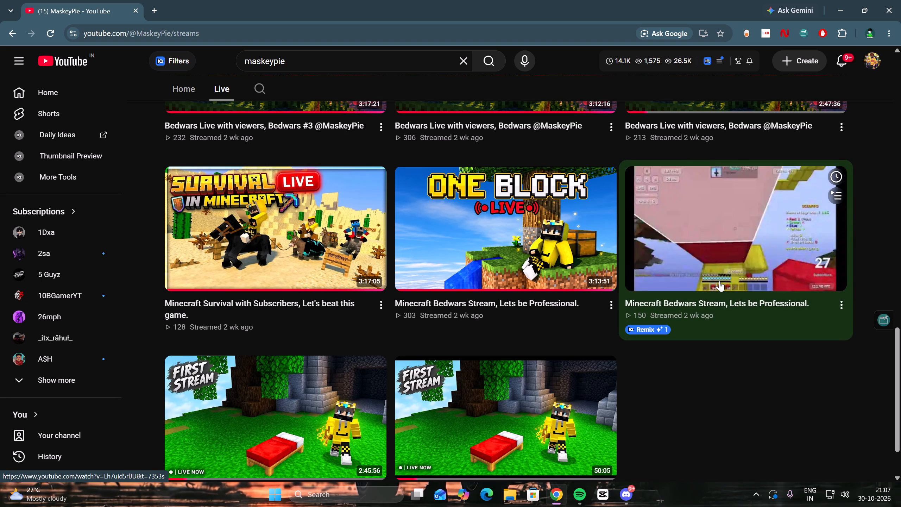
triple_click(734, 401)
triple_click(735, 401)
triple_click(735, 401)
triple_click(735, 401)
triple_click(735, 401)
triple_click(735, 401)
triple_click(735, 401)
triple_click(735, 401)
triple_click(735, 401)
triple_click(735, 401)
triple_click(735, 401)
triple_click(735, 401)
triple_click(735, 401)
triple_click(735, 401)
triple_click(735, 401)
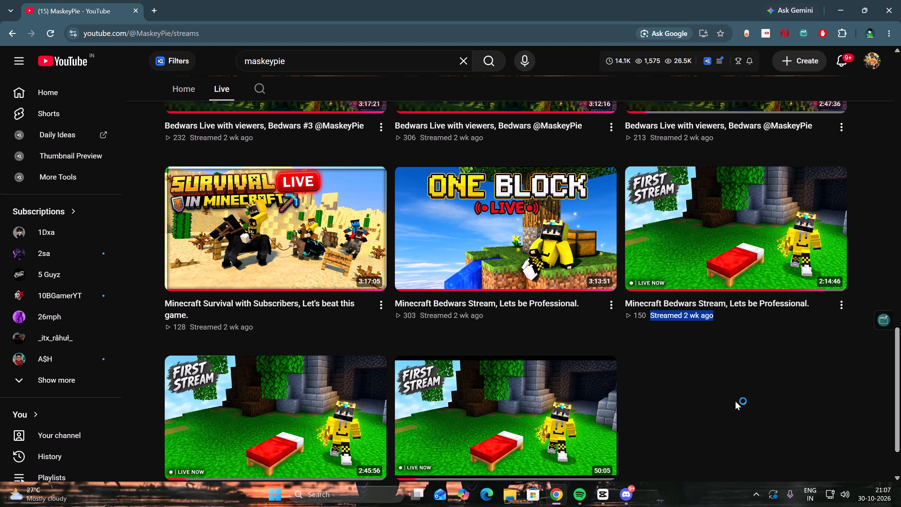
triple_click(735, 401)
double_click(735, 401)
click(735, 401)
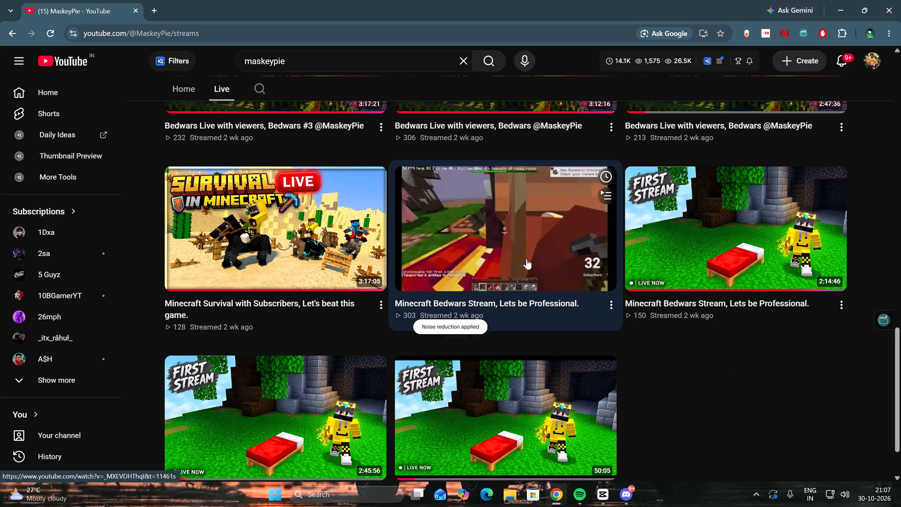
Close the browser window and switch to project 1027 in CapCut.
scroll(523, 272, up, 5)
click(900, 0)
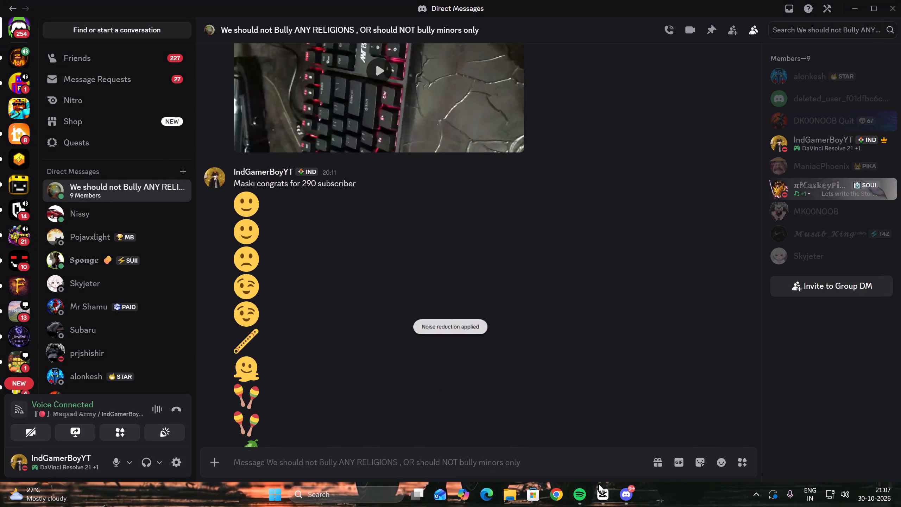
click(599, 493)
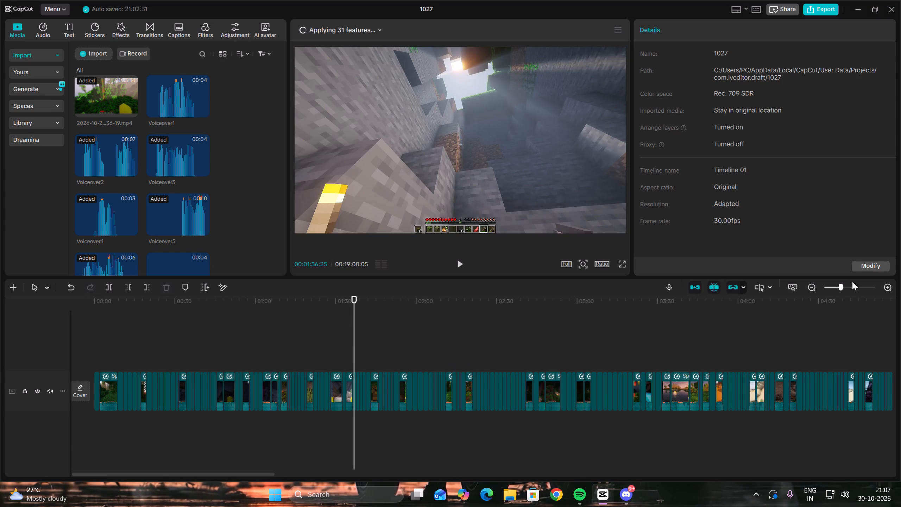
Review the cave-mining and tree clips around 01:36 to 01:38 at several timeline scales and return the playhead to the start.
triple_click(889, 283)
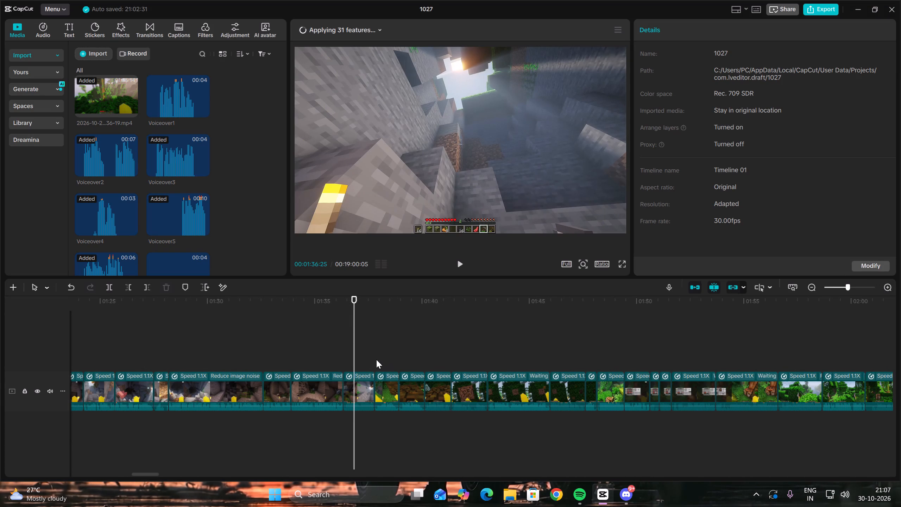
click(807, 282)
click(807, 282)
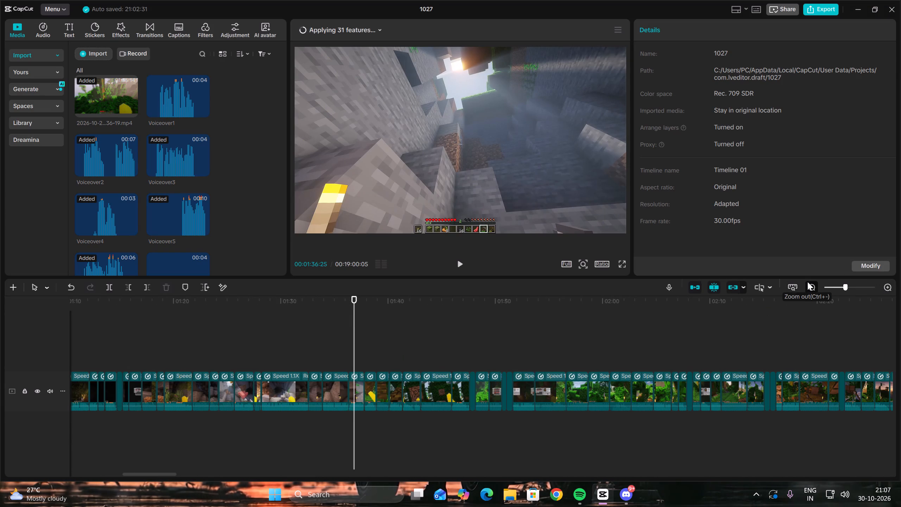
click(320, 337)
drag(320, 337, 368, 336)
triple_click(812, 289)
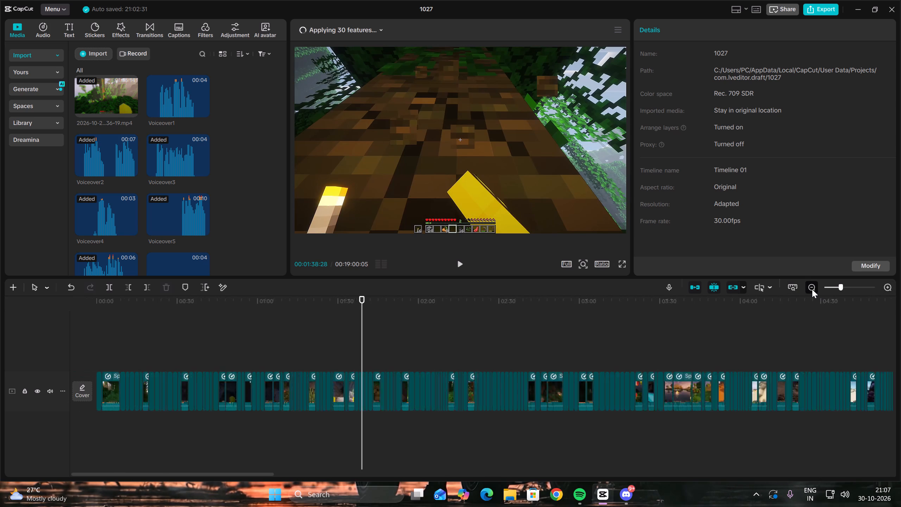
click(812, 289)
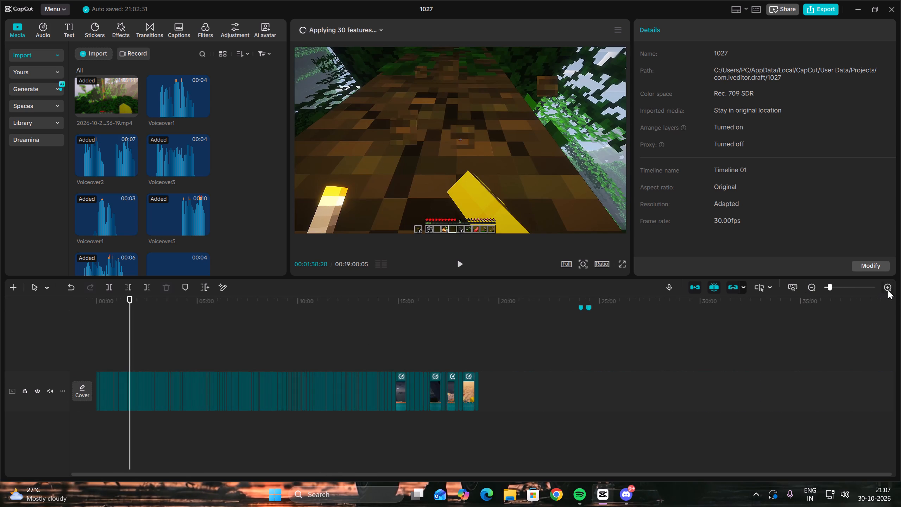
triple_click(883, 290)
key(Up)
key(Up)
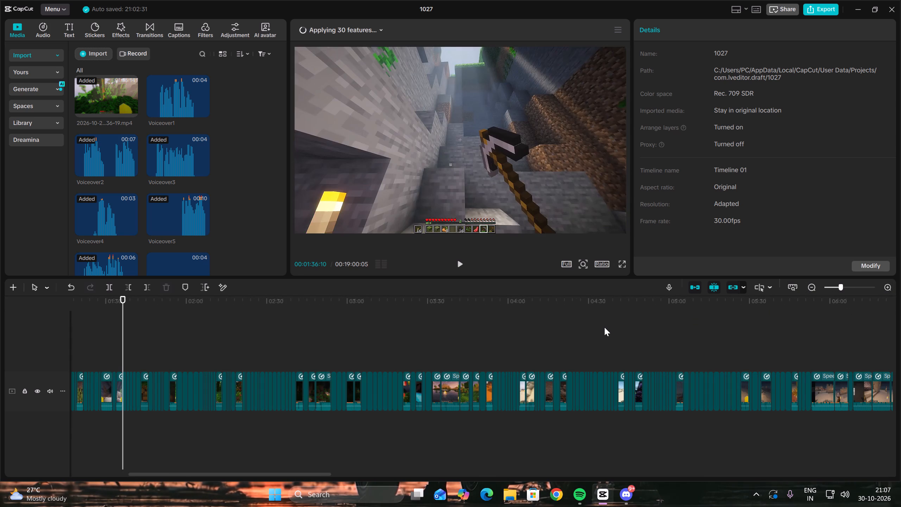
key(space)
key(space)
triple_click(889, 288)
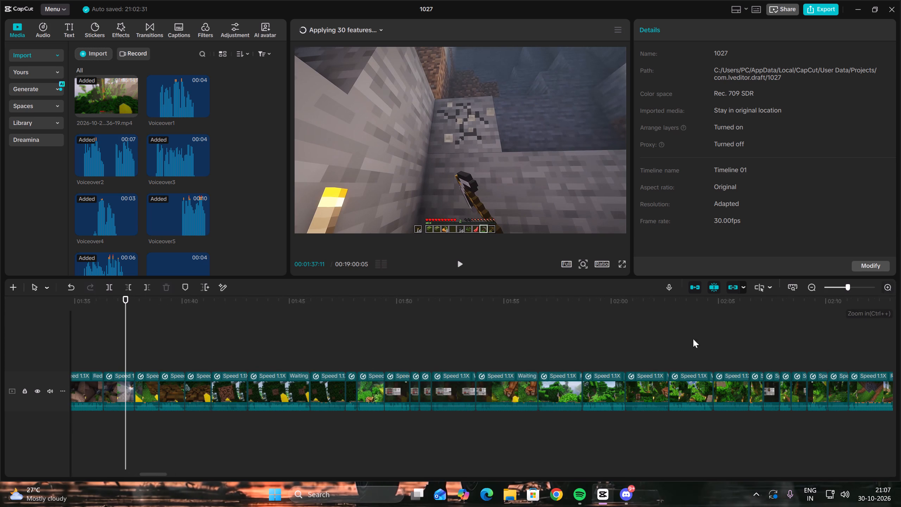
triple_click(807, 285)
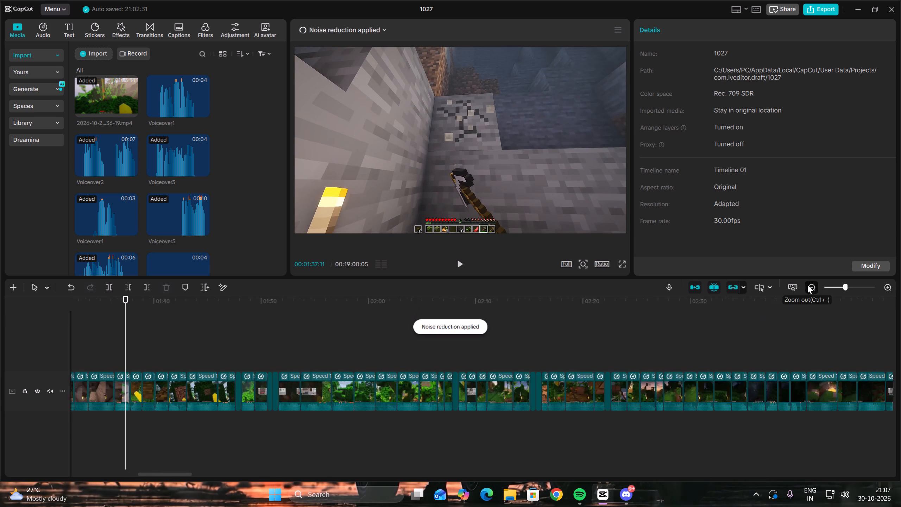
triple_click(808, 285)
double_click(97, 335)
drag(98, 335, 68, 337)
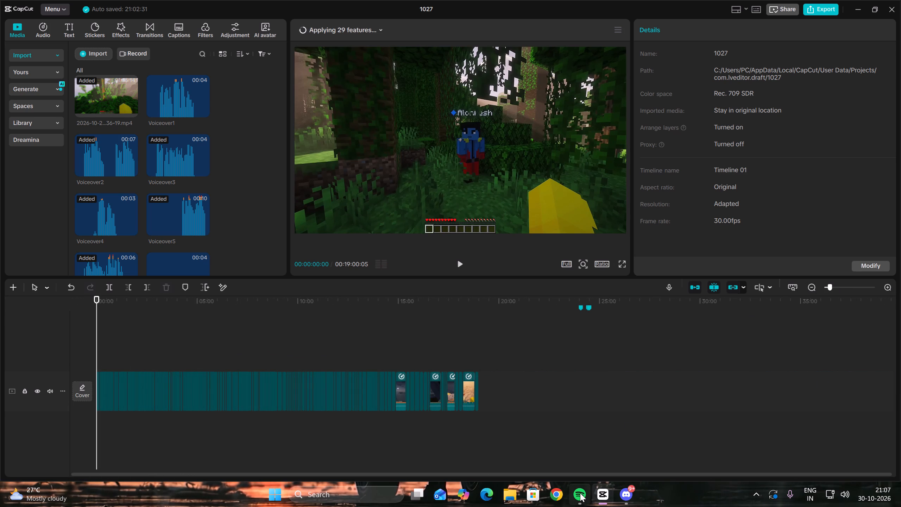
Check the end of the timeline, play back the opening seconds from 00:00, and return the playhead to the start.
triple_click(582, 307)
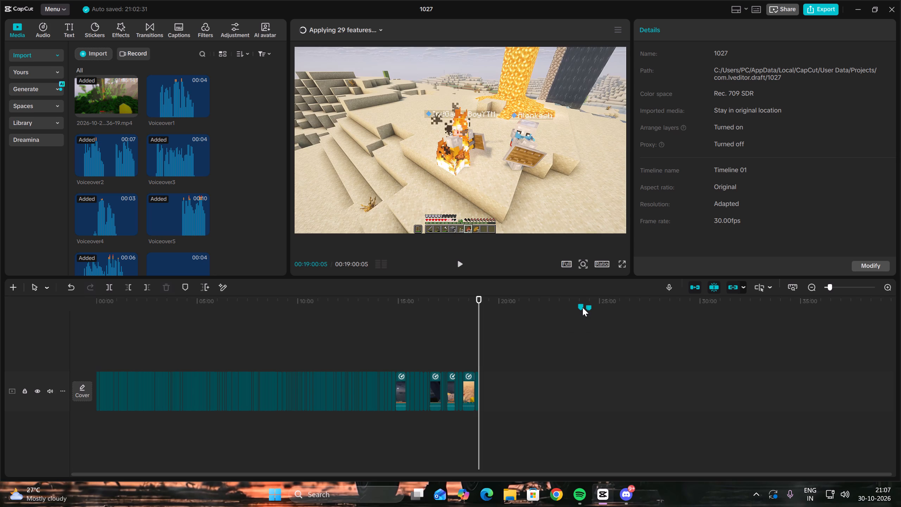
triple_click(582, 307)
triple_click(582, 307)
click(286, 340)
drag(285, 340, 285, 340)
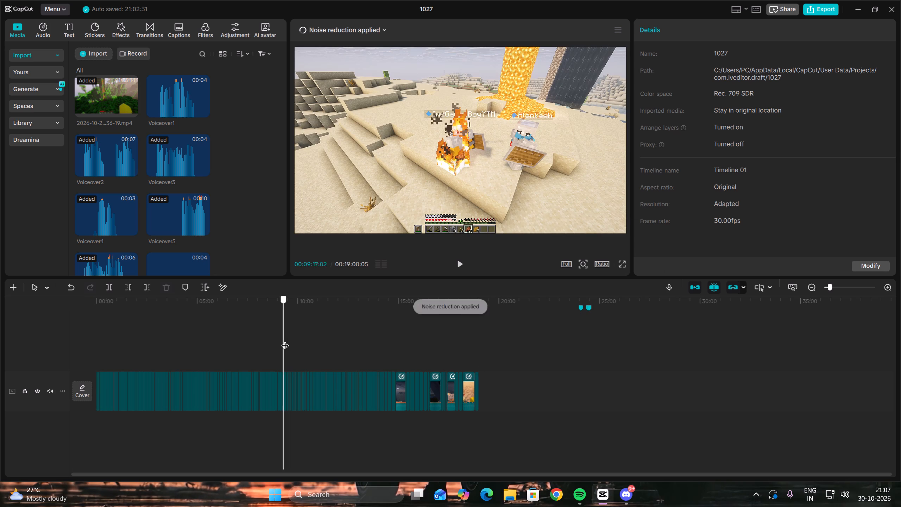
drag(285, 340, 0, 328)
click(889, 293)
triple_click(887, 288)
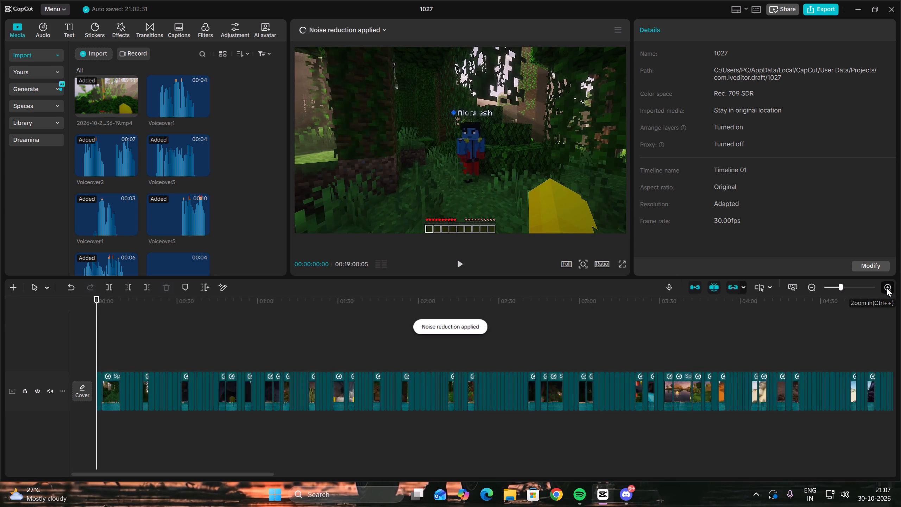
key(space)
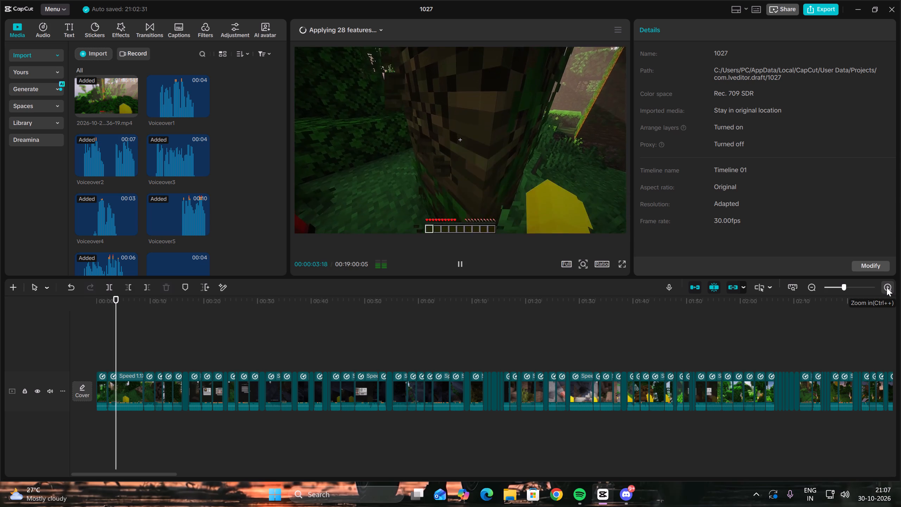
click(115, 349)
drag(115, 349, 53, 352)
Import the TikTok logo image from the Pictures folder into the project media.
click(89, 50)
click(105, 76)
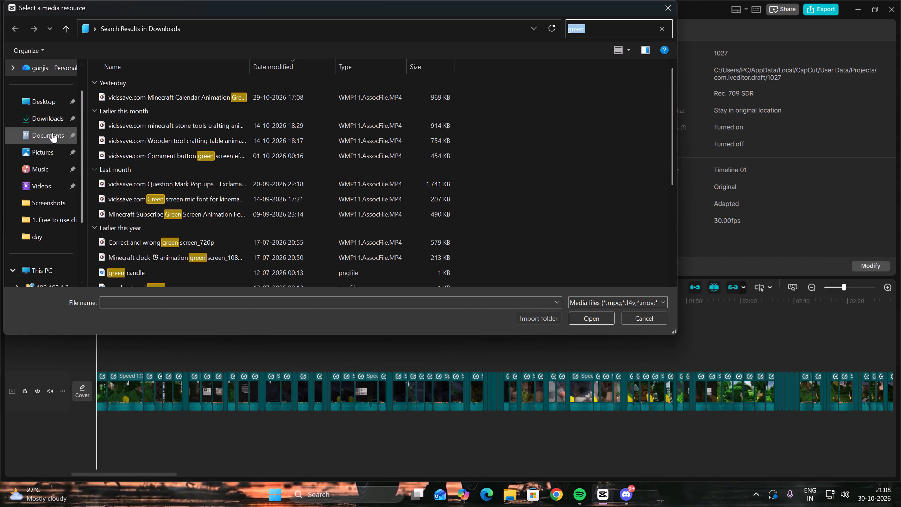
click(53, 146)
click(464, 123)
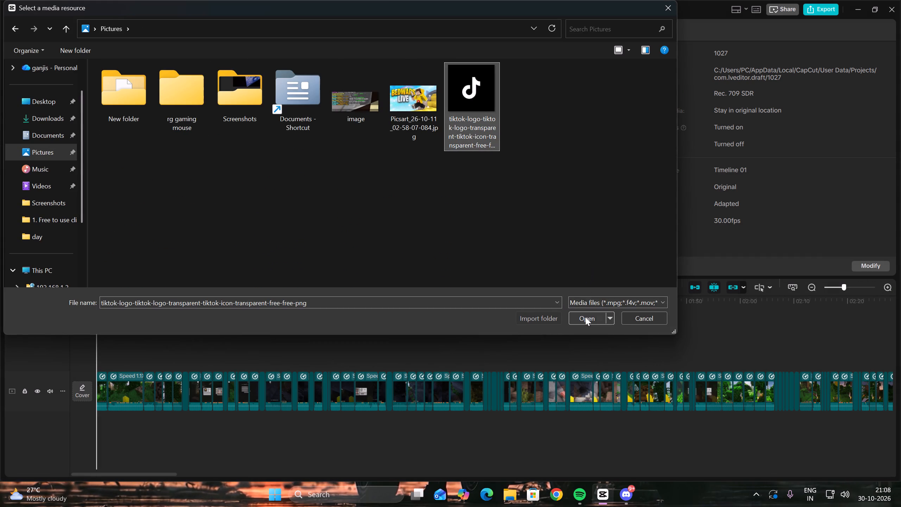
click(586, 318)
Add the TikTok logo image at the start of the timeline and extend it to about 1 min 48 s.
scroll(203, 227, down, 10)
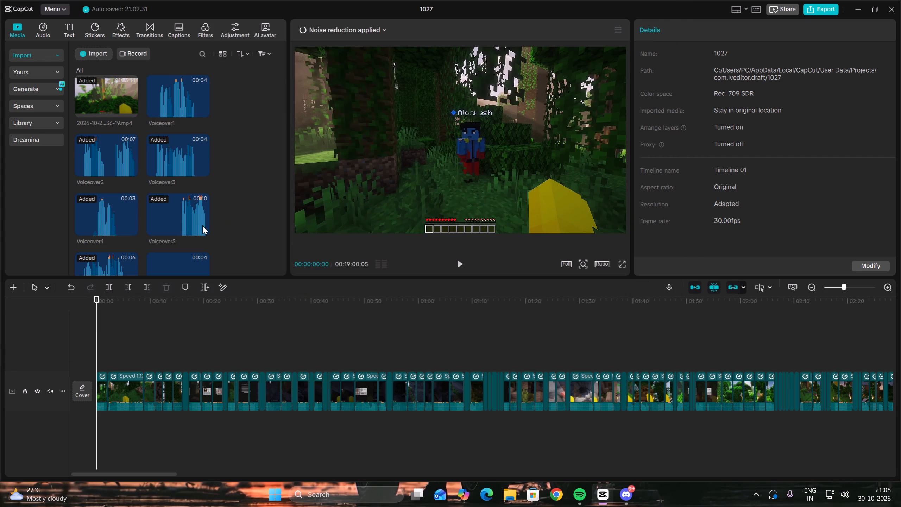
scroll(202, 225, down, 4)
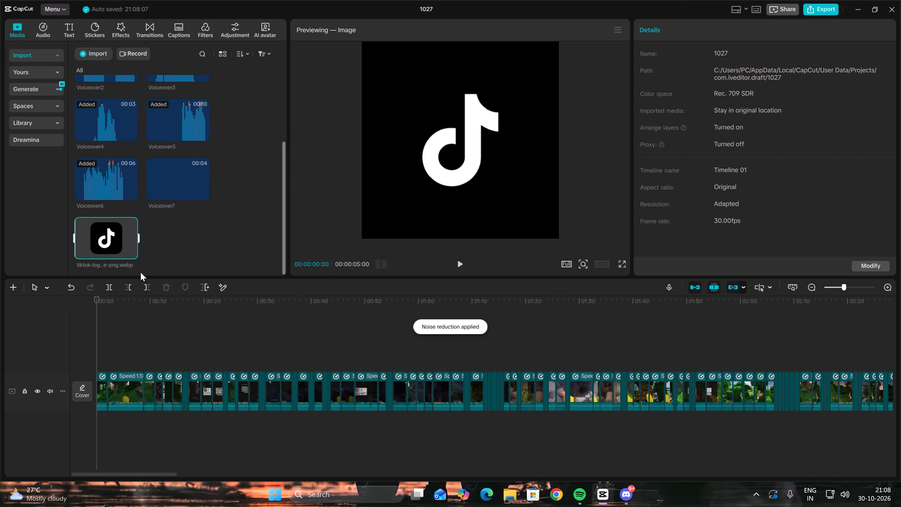
click(133, 255)
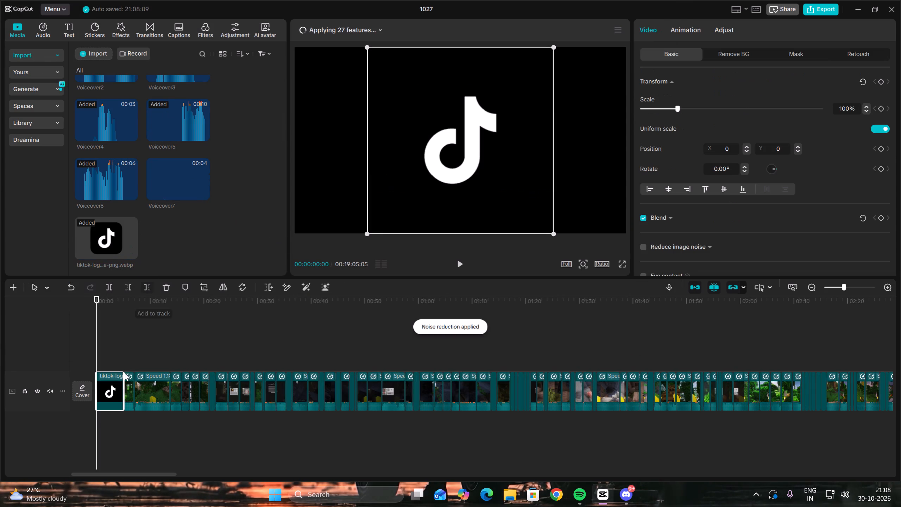
drag(122, 388, 679, 365)
Return the playhead to 00:00 and open the Voiceover recorder, placing its window clear of the preview.
click(473, 339)
drag(473, 339, 414, 349)
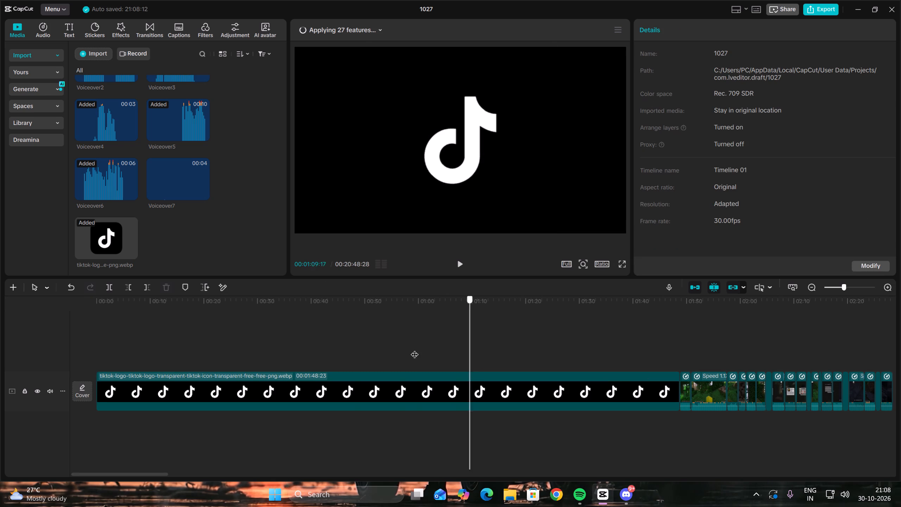
drag(414, 349, 81, 361)
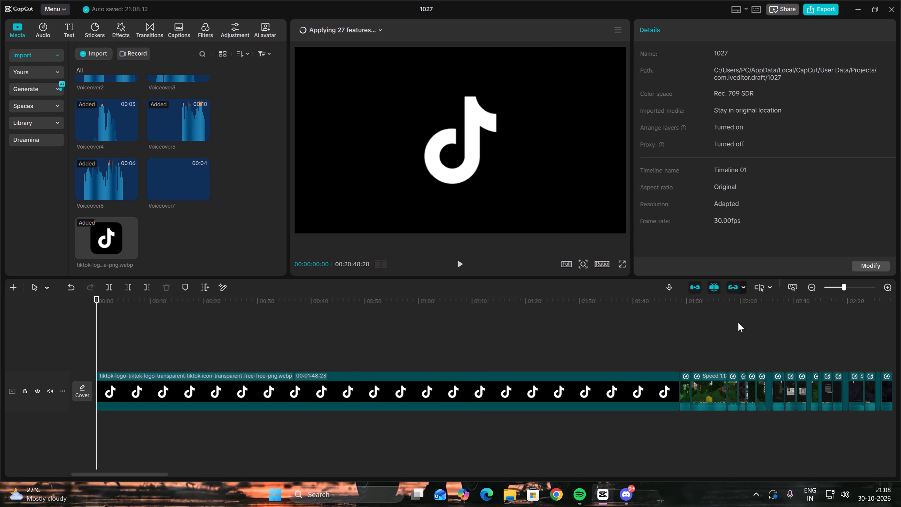
click(670, 285)
drag(567, 42, 599, 55)
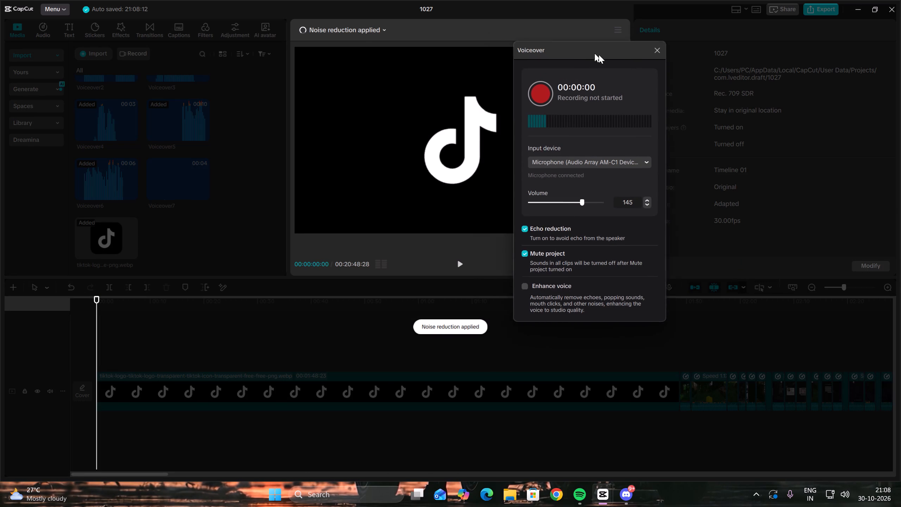
drag(599, 55, 804, 107)
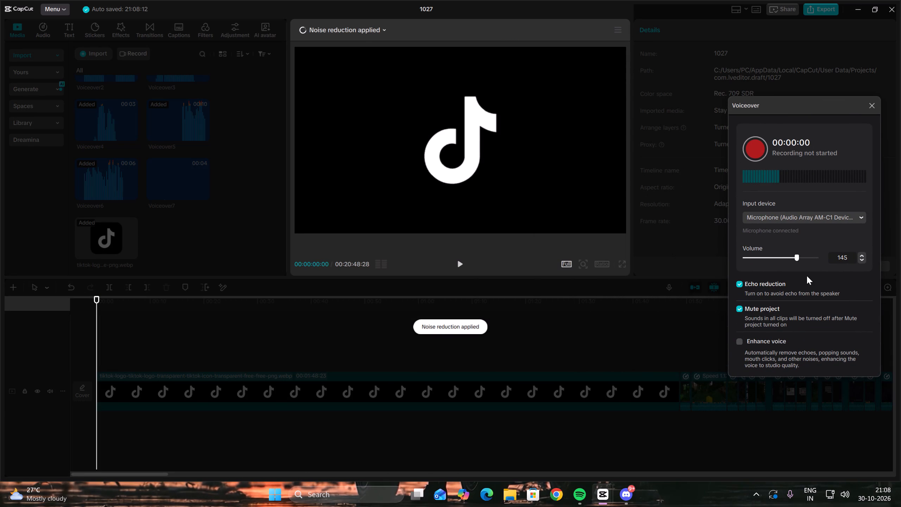
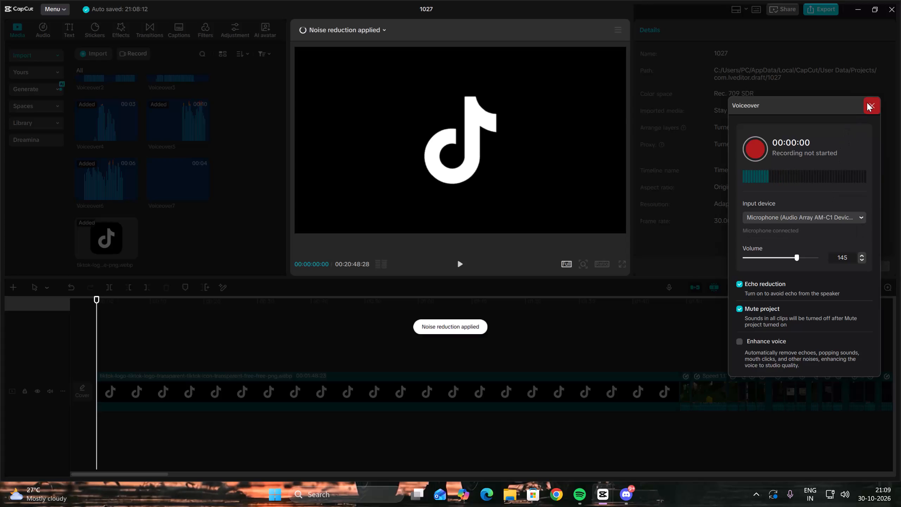
Close the Voiceover recorder without starting a recording and bring more of the timeline's clips into view.
click(867, 102)
double_click(816, 289)
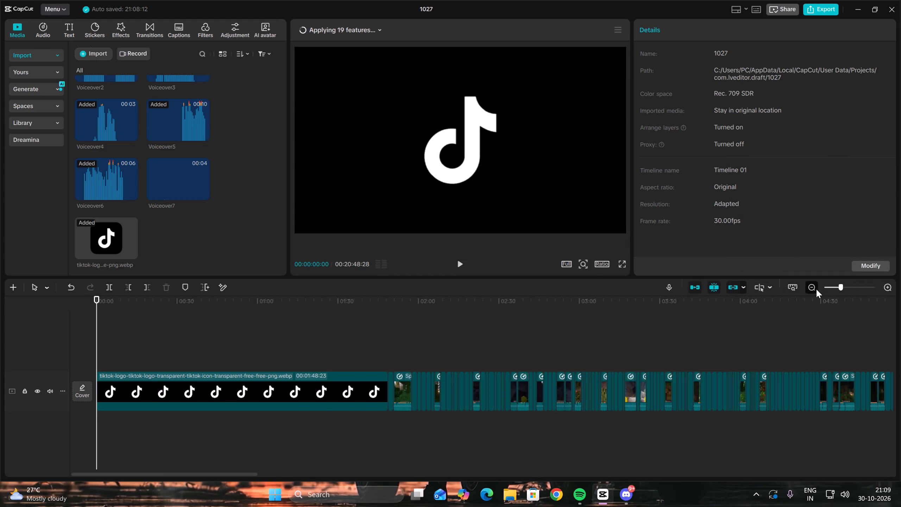
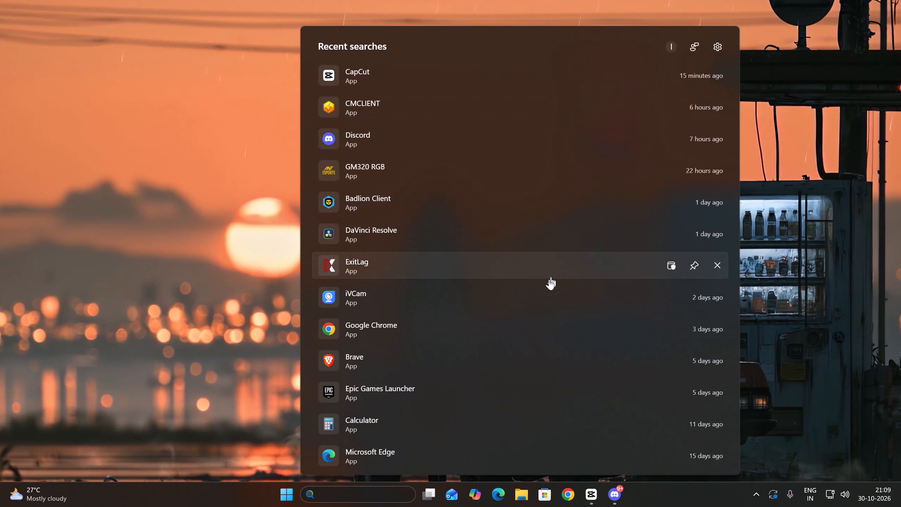
Switch to File Explorer, look through the recordings in the Videos folder, and close the window.
click(519, 485)
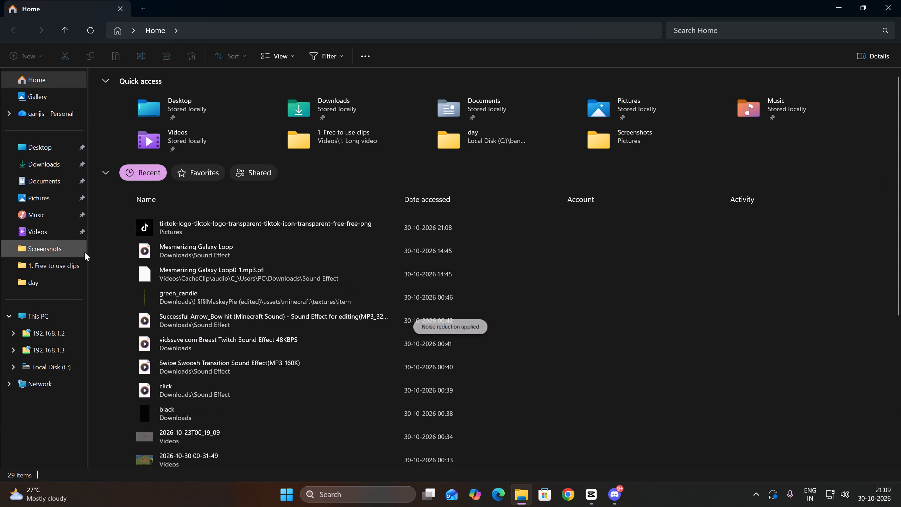
click(49, 232)
scroll(271, 187, down, 7)
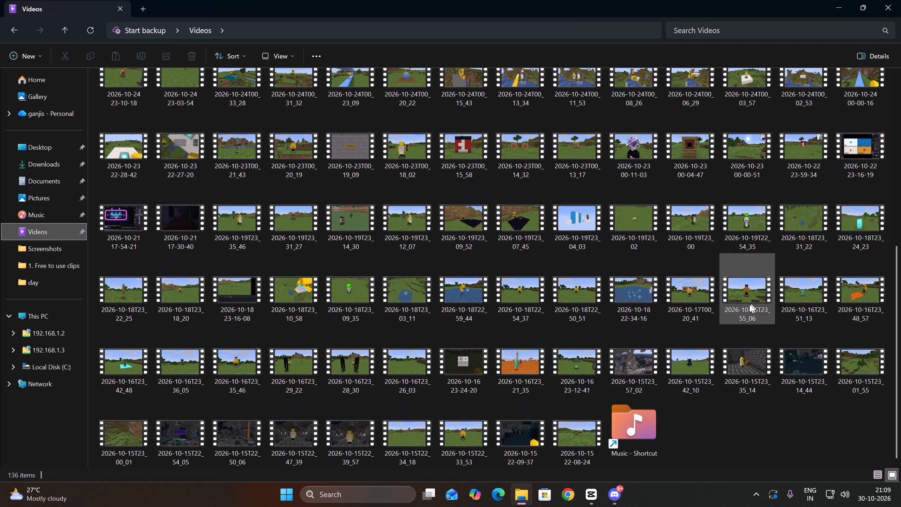
scroll(691, 359, up, 6)
click(900, 0)
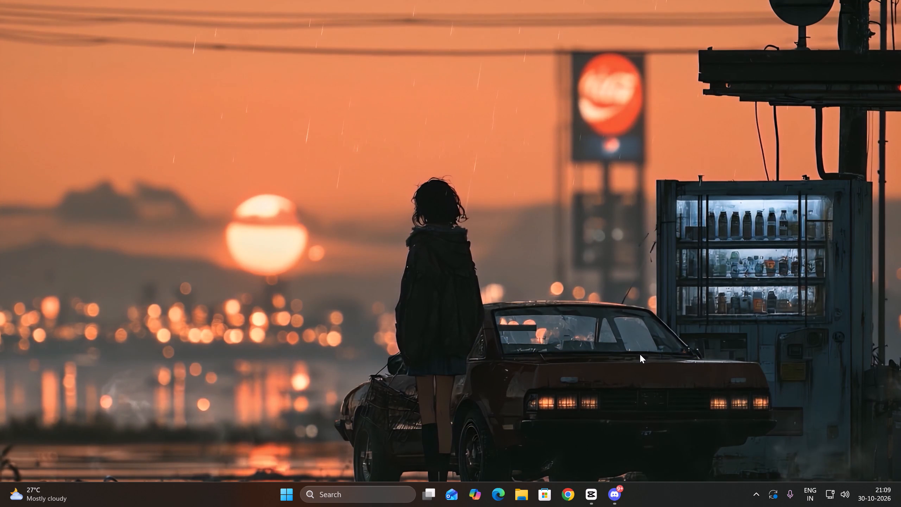
Open the finished video How I Find Out Minecraft from the CapCut Videos folder under AppData > Local.
key(super+r)
key(Return)
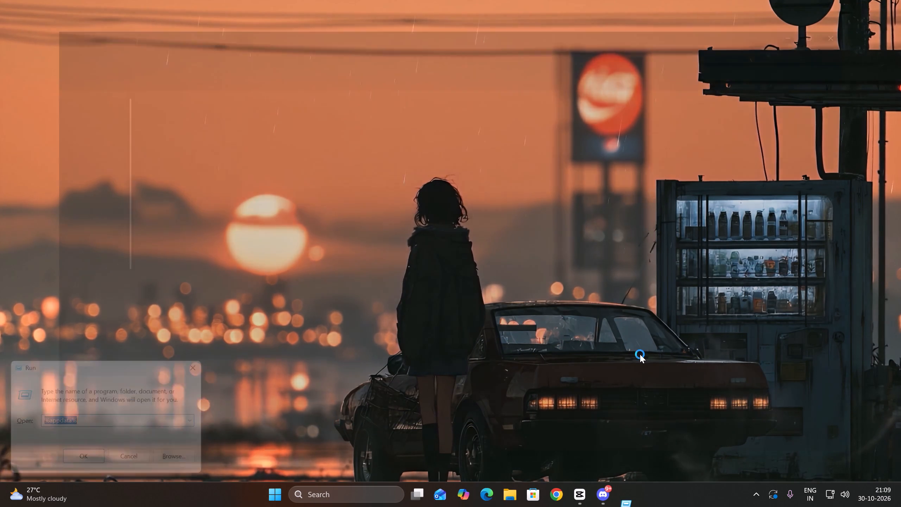
click(200, 30)
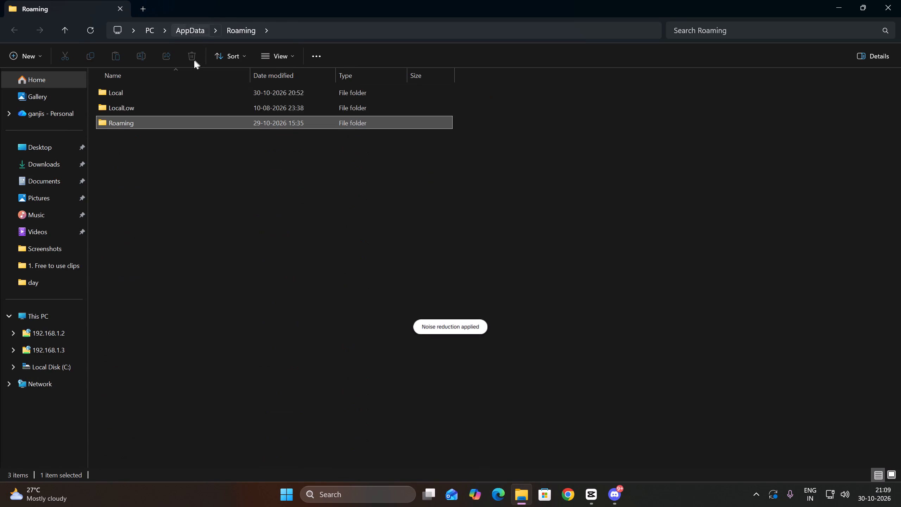
double_click(166, 97)
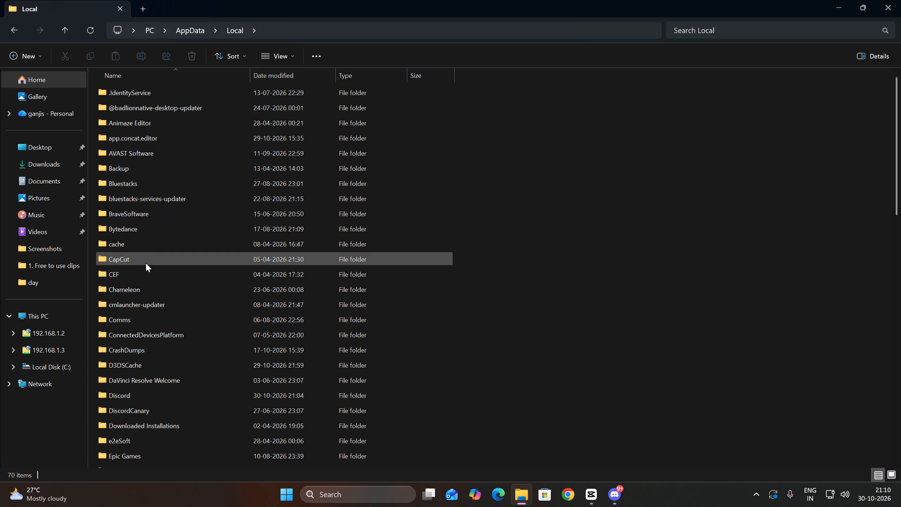
double_click(148, 262)
double_click(155, 127)
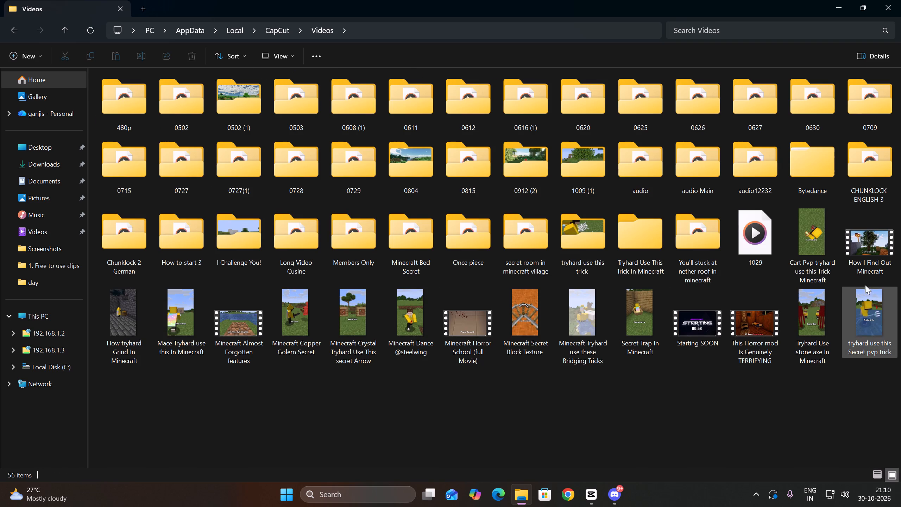
double_click(875, 254)
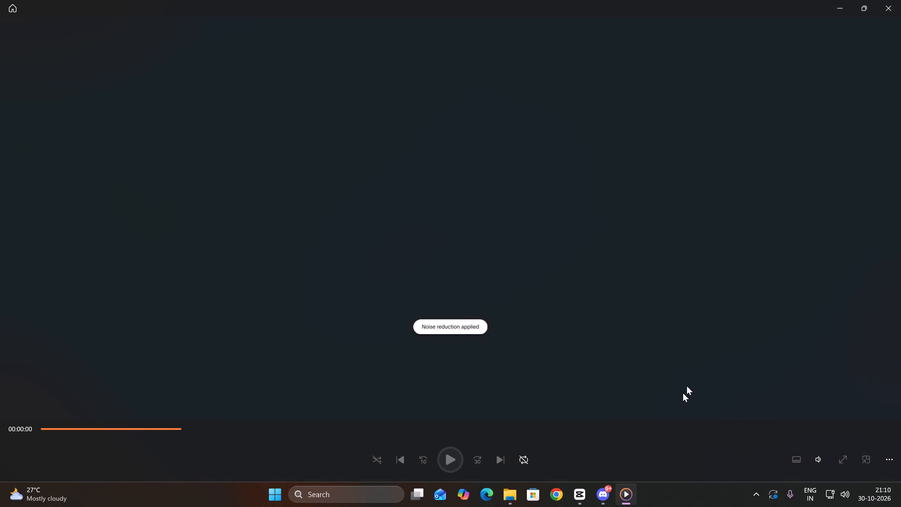
Set the Media Player volume to 61.
click(819, 458)
drag(823, 430, 833, 428)
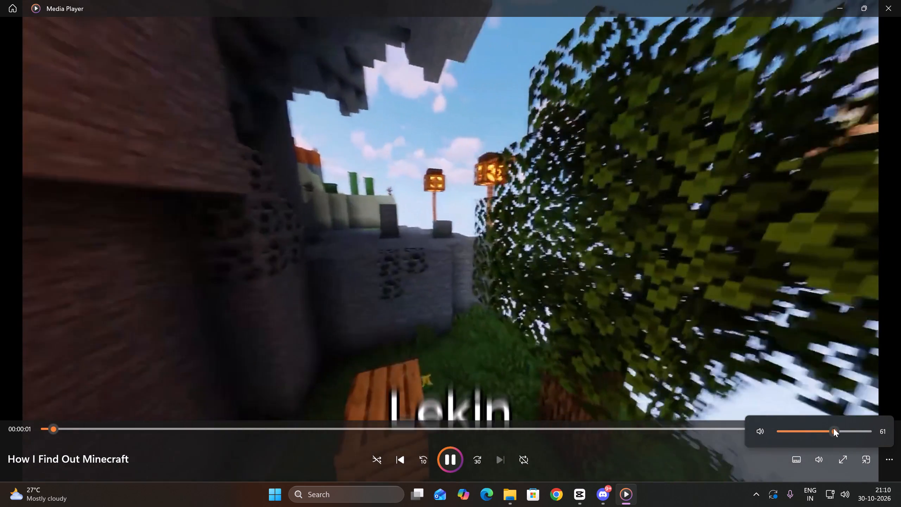
drag(833, 428, 833, 428)
Replay the video from its beginning to review the opening narration and captions, pausing at about 14 seconds.
drag(64, 433, 46, 432)
drag(49, 430, 21, 429)
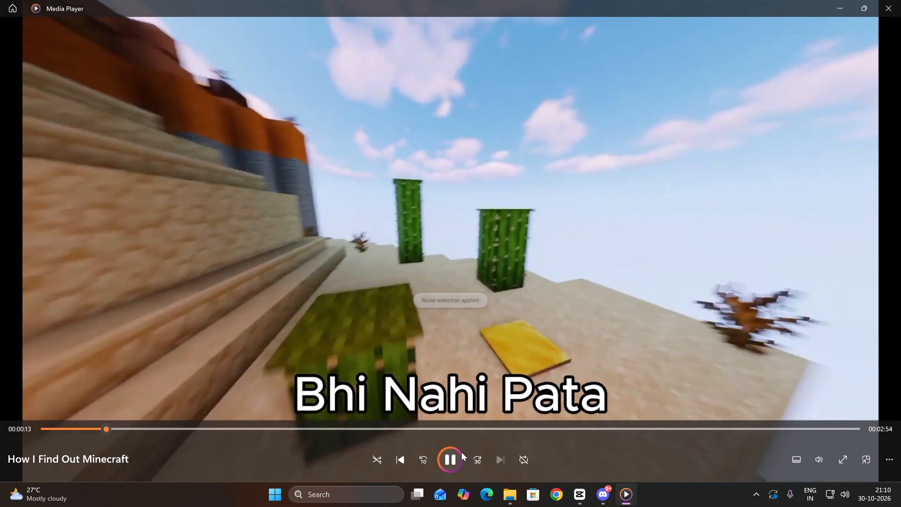
click(459, 452)
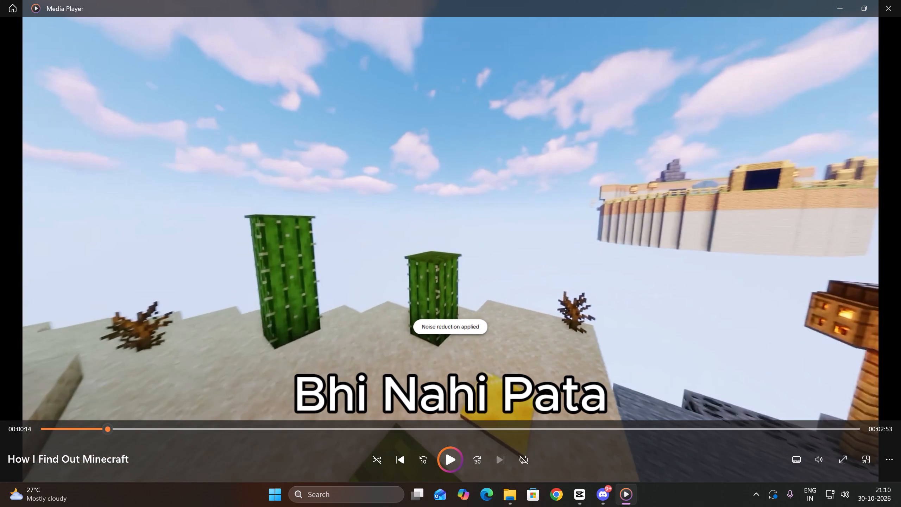
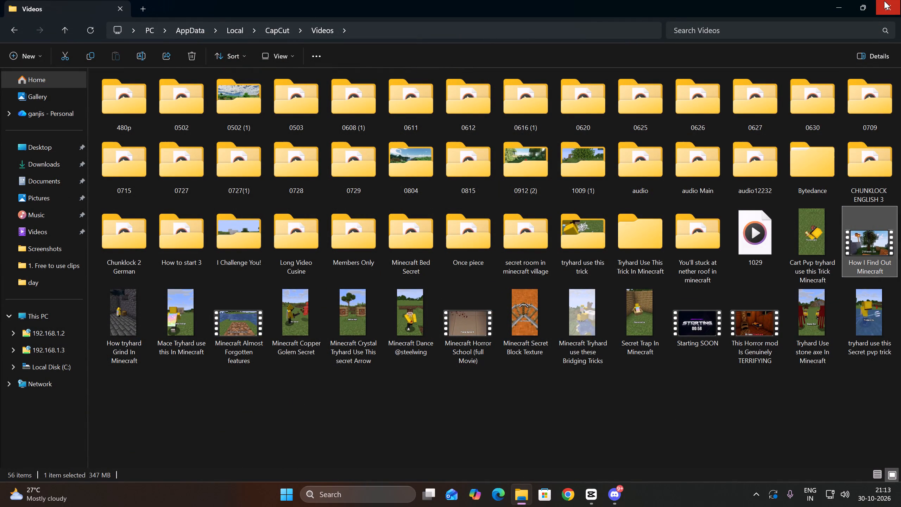
Close the File Explorer window showing the CapCut Videos folder and switch back to project 1027 in CapCut.
click(884, 1)
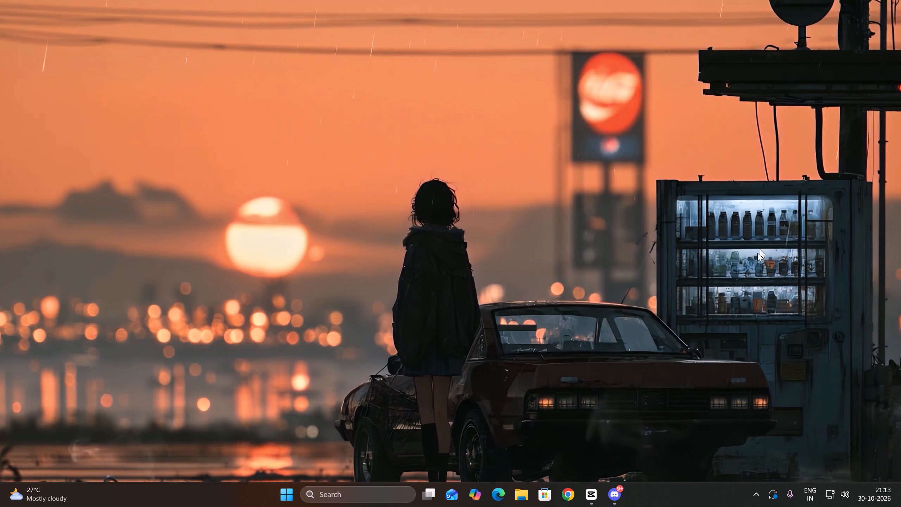
click(749, 489)
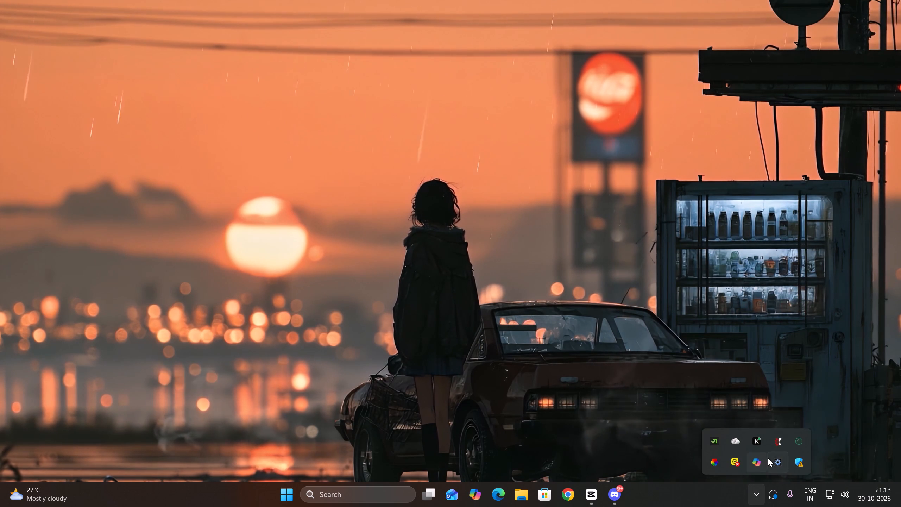
click(588, 487)
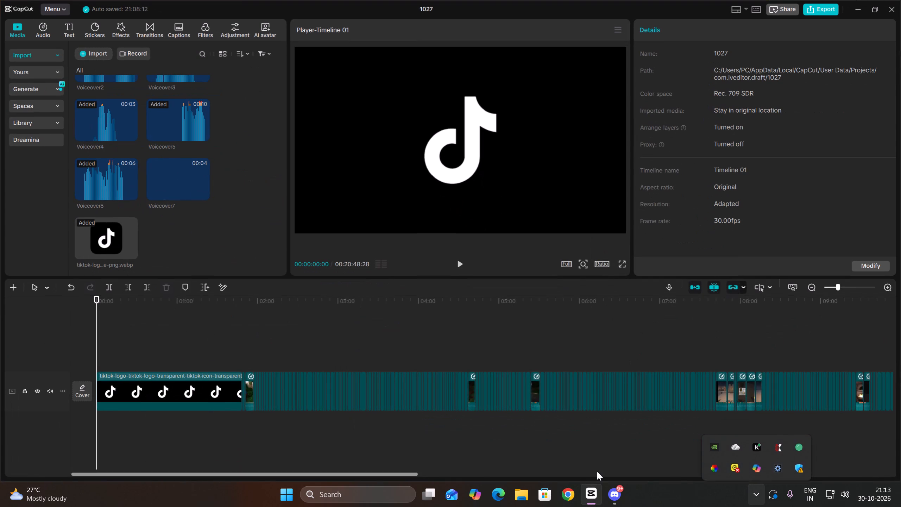
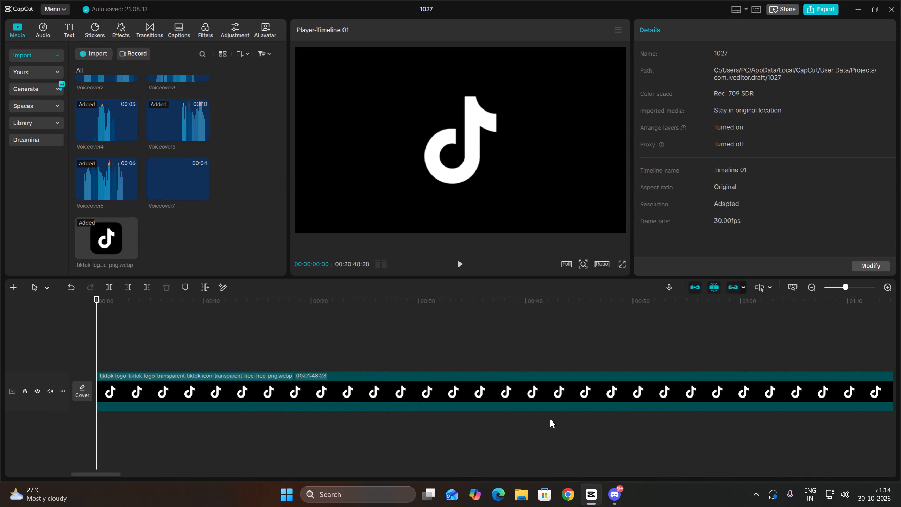
Trim off the TikTok logo clip's end from 00:01:05:28 onward, then return the playhead to the timeline start.
double_click(811, 287)
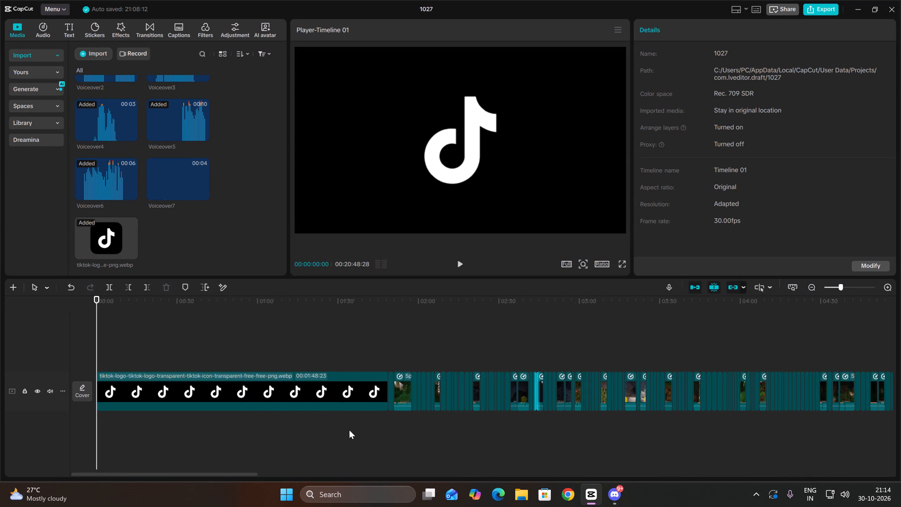
click(348, 429)
drag(348, 429, 266, 434)
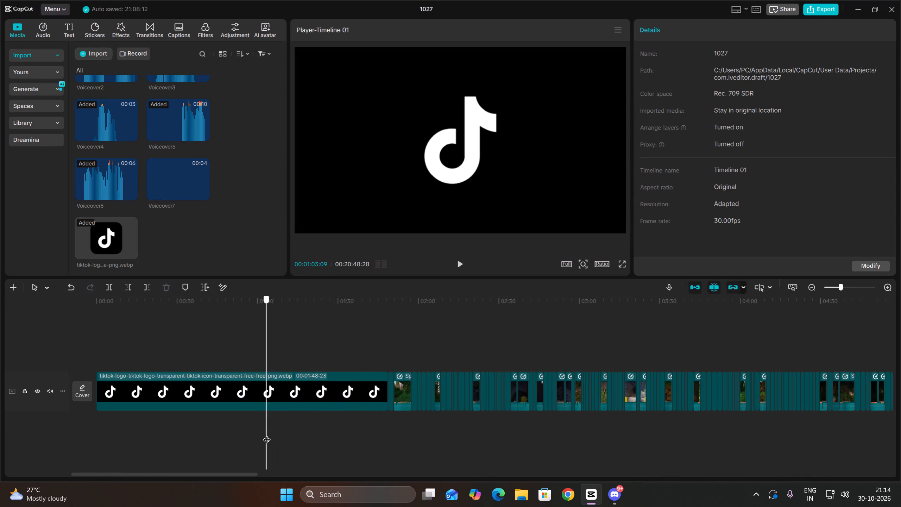
drag(266, 434, 273, 436)
drag(310, 447, 332, 350)
click(148, 282)
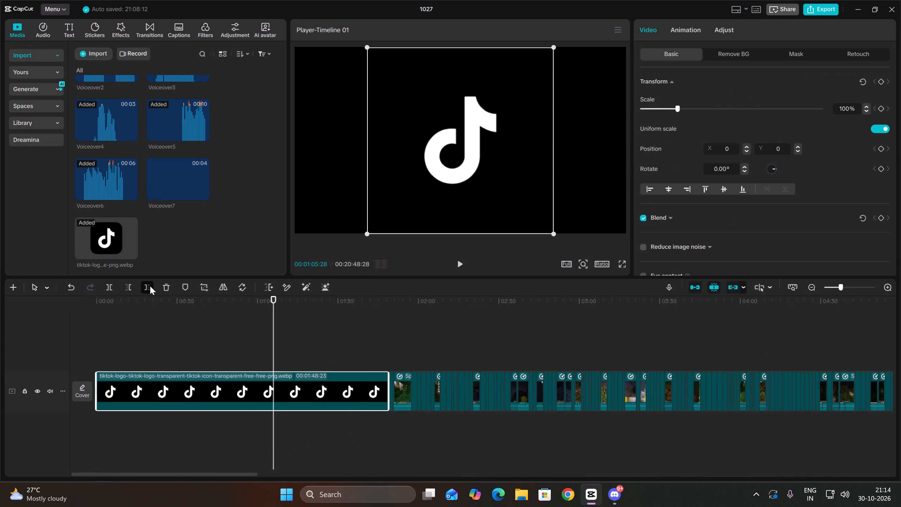
click(143, 331)
drag(143, 331, 0, 330)
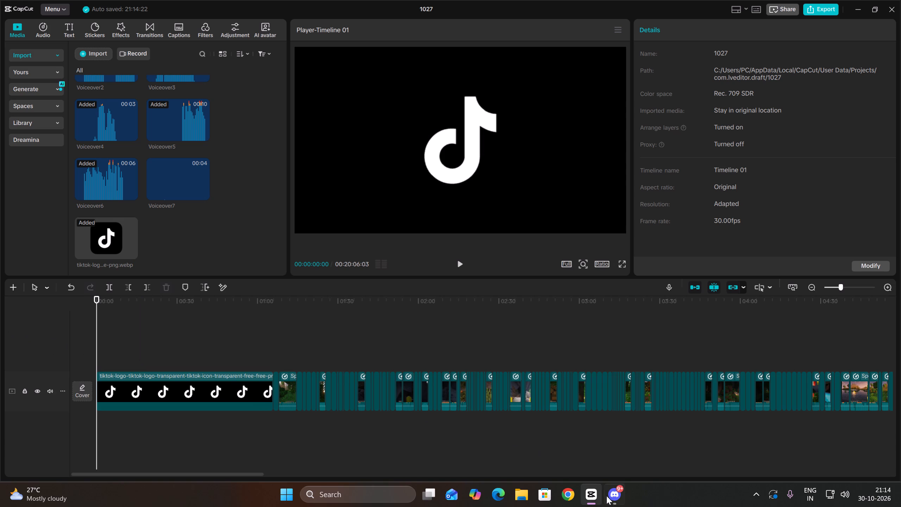
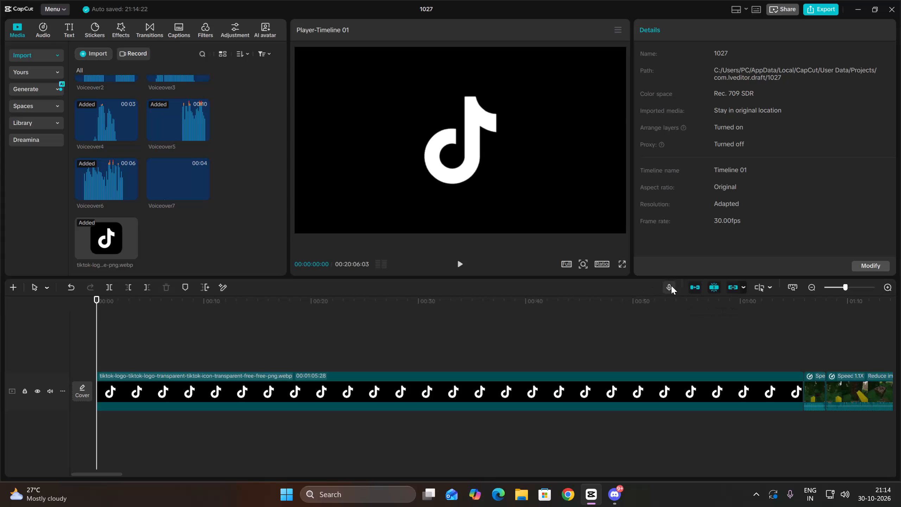
Open the voiceover recorder at the start of the timeline.
click(671, 286)
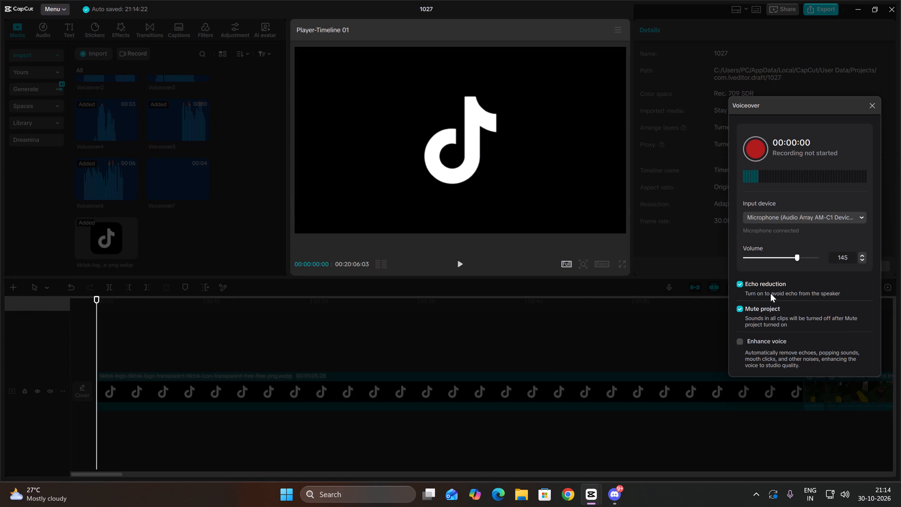
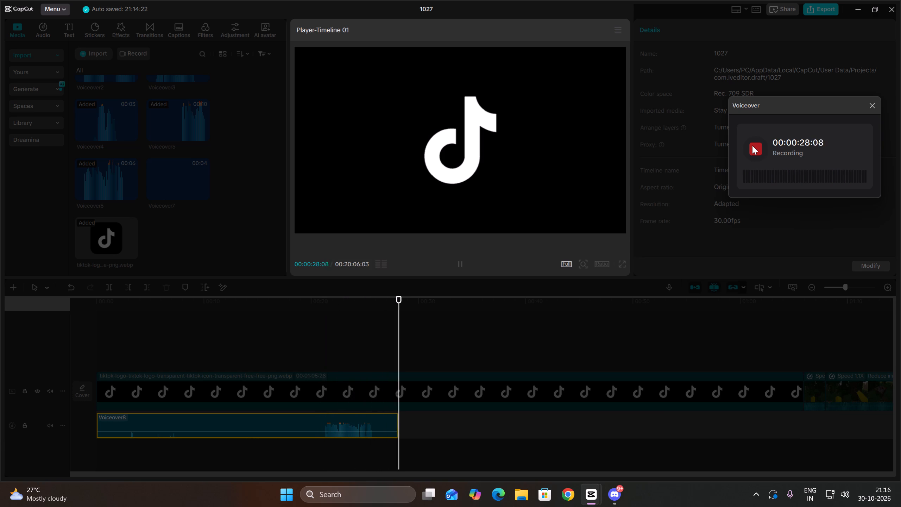
Stop the running voiceover recording and close the recorder.
click(752, 145)
click(869, 108)
Play back the recorded voiceover from where the speech begins near its end, stopping once the speech is over.
click(333, 445)
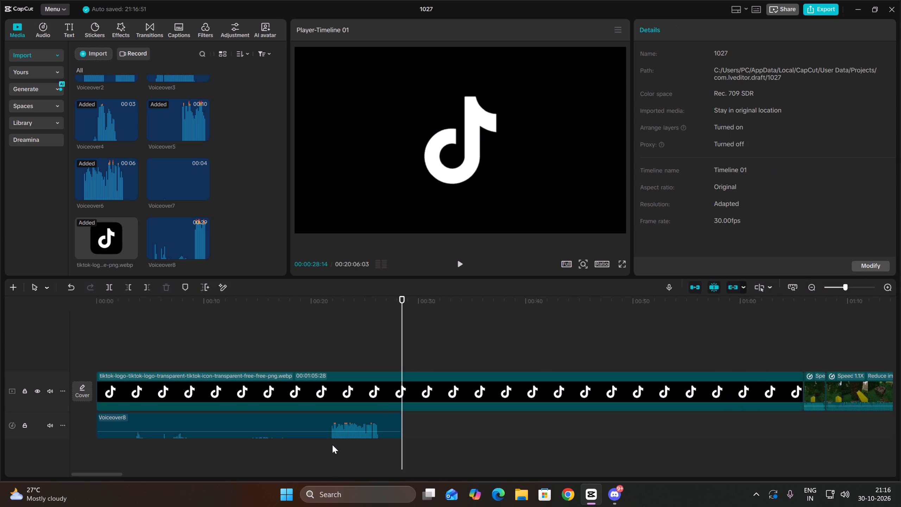
click(331, 444)
click(328, 443)
key(space)
drag(370, 453, 379, 425)
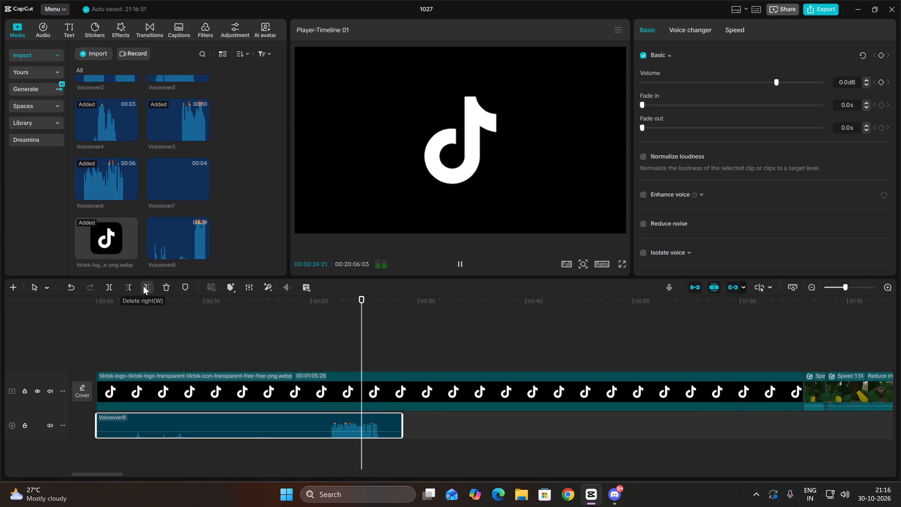
key(space)
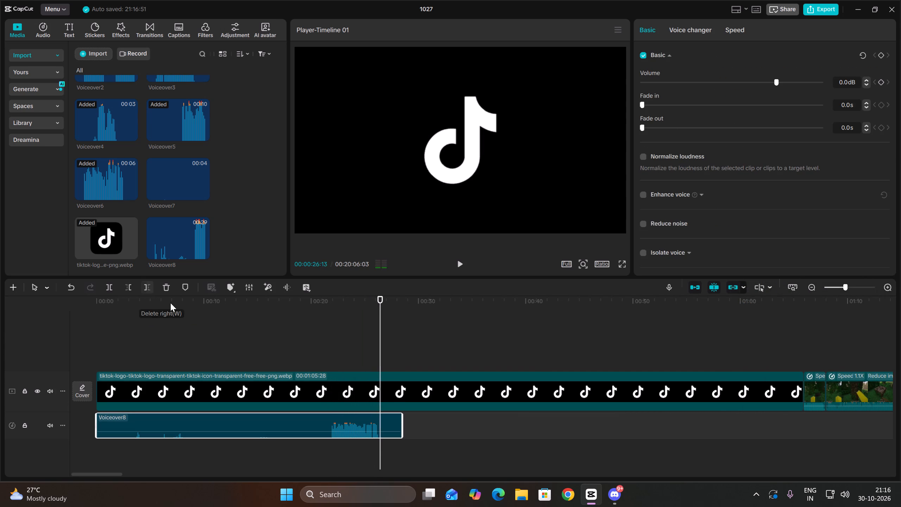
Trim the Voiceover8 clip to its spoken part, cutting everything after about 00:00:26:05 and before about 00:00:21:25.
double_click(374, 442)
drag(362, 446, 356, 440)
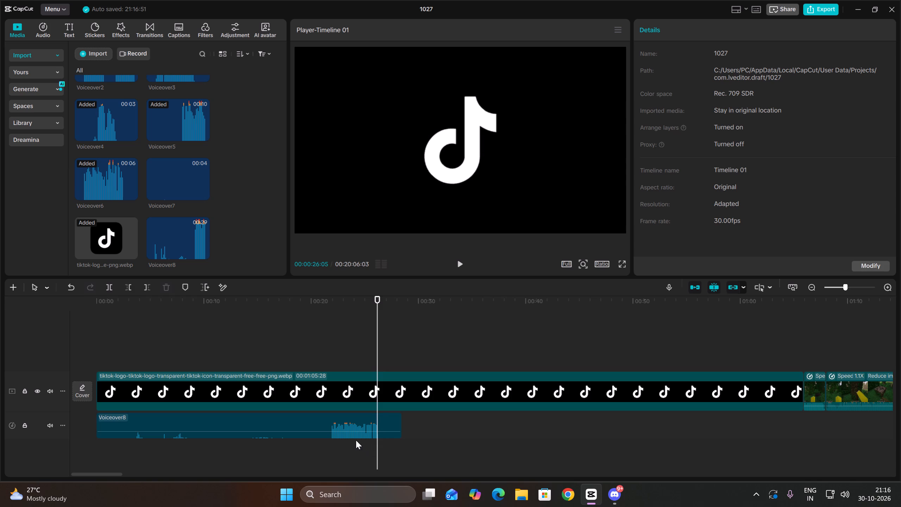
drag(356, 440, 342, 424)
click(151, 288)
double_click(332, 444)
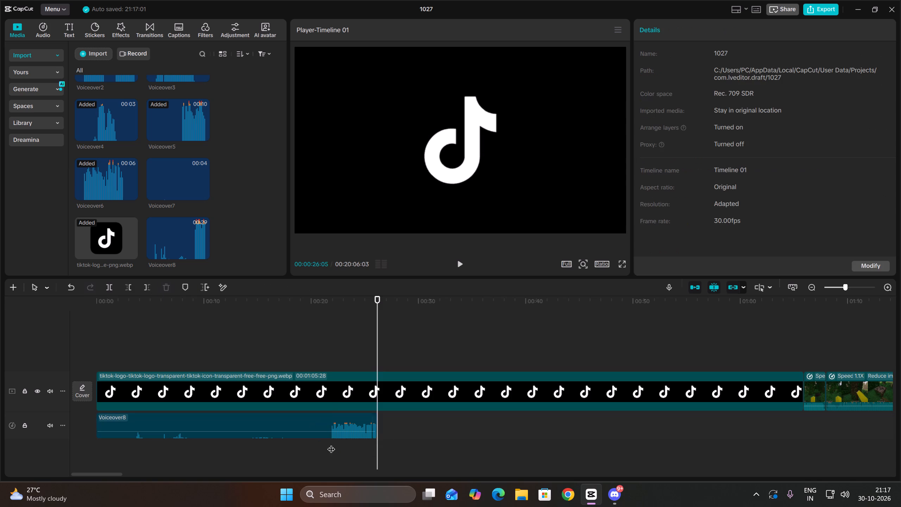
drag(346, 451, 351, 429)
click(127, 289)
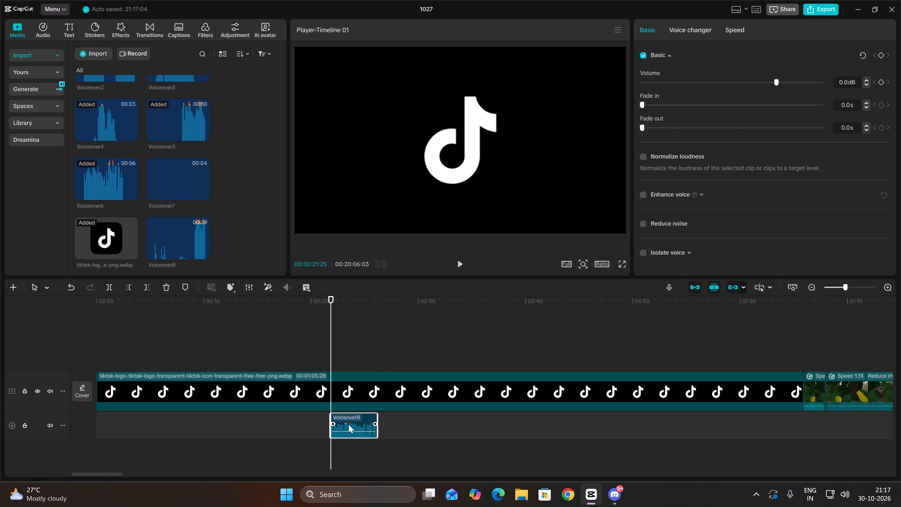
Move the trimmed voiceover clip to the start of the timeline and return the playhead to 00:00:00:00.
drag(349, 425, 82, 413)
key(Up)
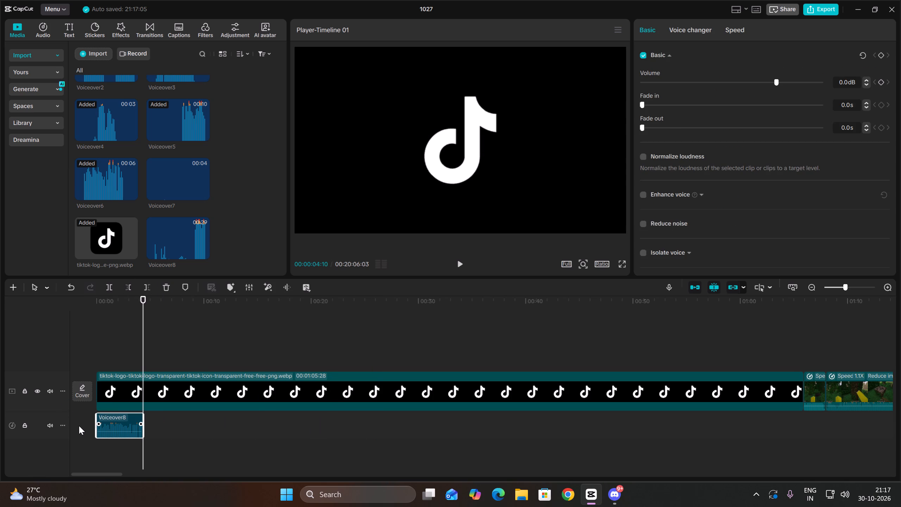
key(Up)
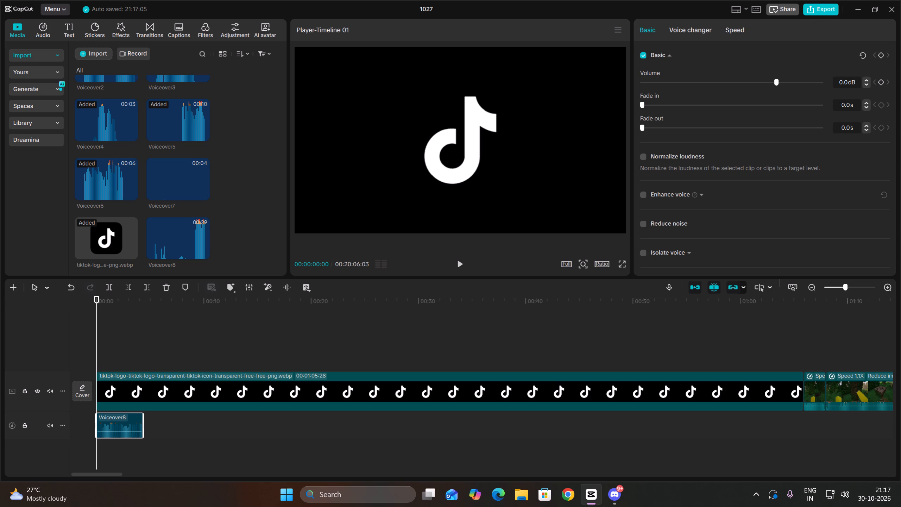
Delete the trimmed voiceover clip from the timeline.
key(Delete)
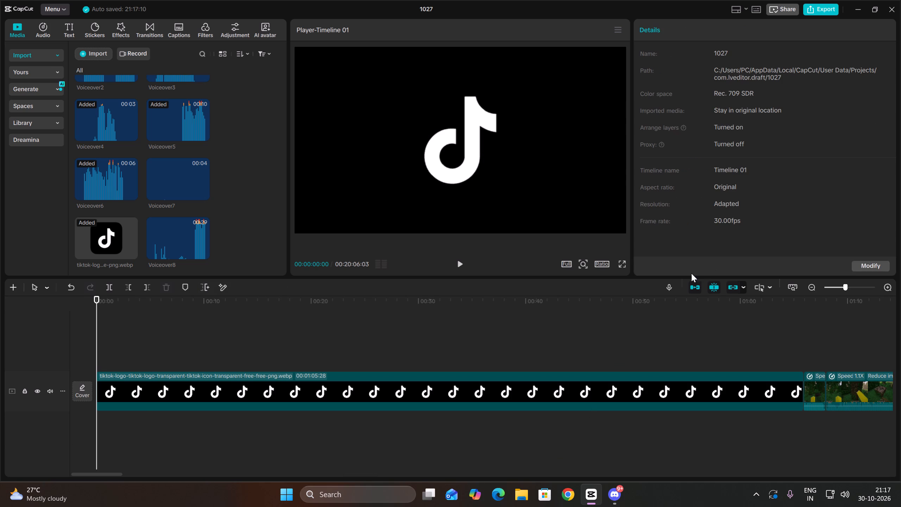
Start a new voiceover recording from the timeline start with the microphone volume set to 130.
click(669, 282)
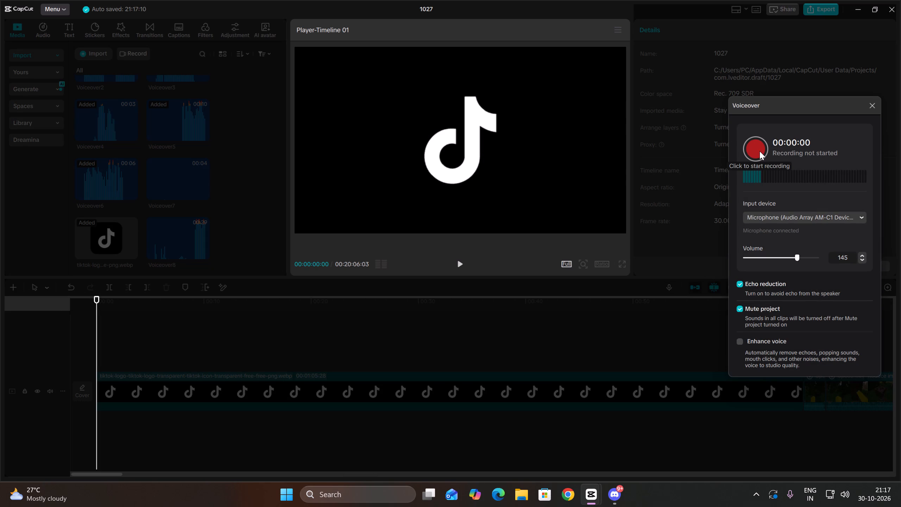
click(760, 151)
click(760, 151)
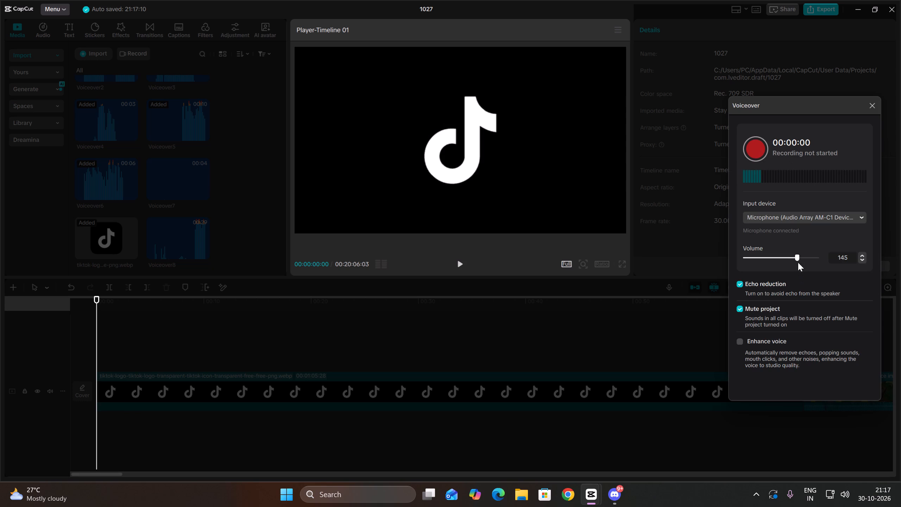
drag(796, 260, 790, 259)
click(757, 153)
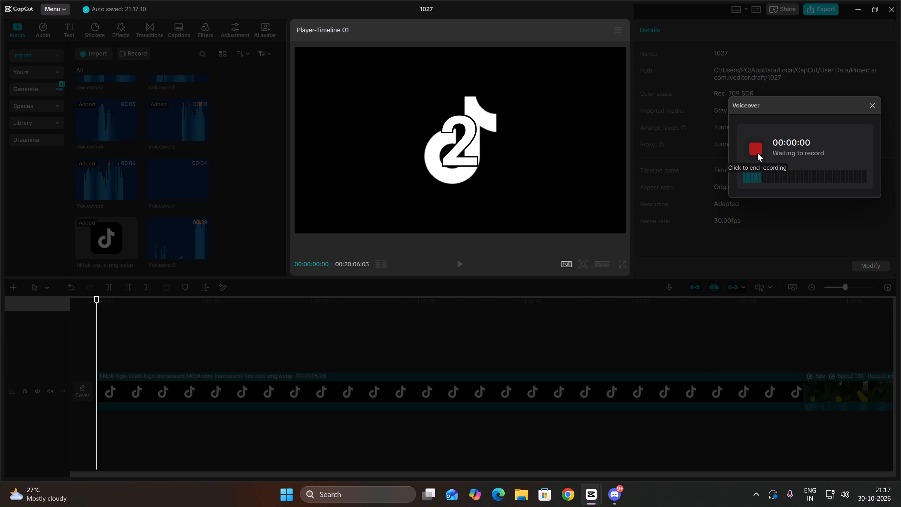
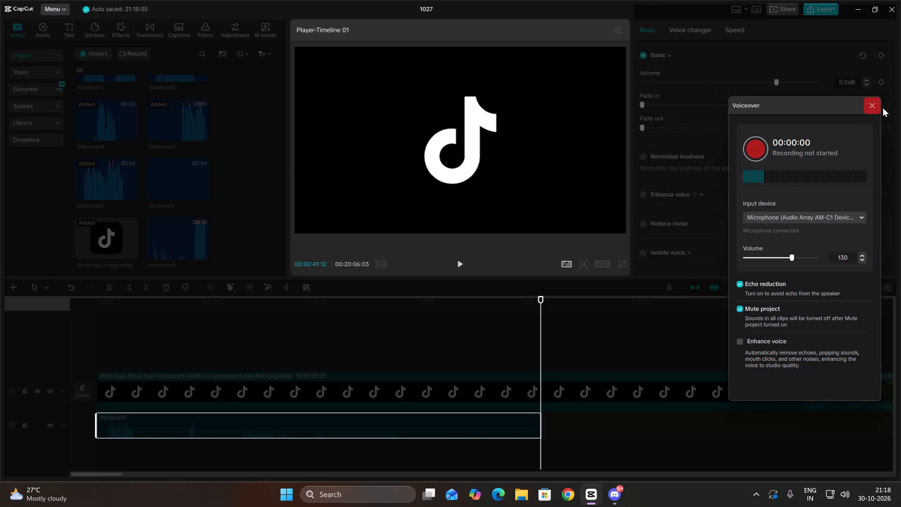
Close the voiceover recorder, return the playhead to 00:00:00:00 and delete the newly recorded voiceover clip from the timeline.
click(872, 105)
key(Up)
key(Delete)
Start another voiceover recording from the timeline start, keeping the microphone volume at 130 with echo reduction and project muting on.
click(673, 289)
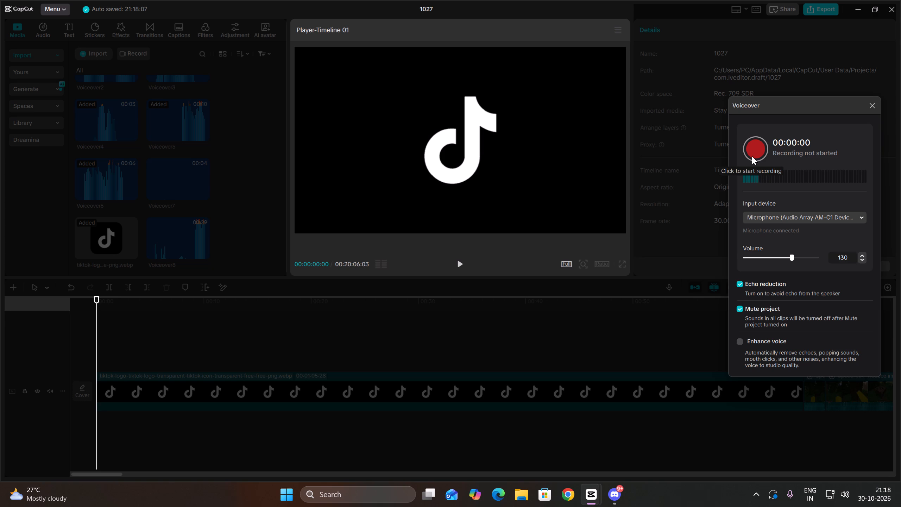
click(752, 156)
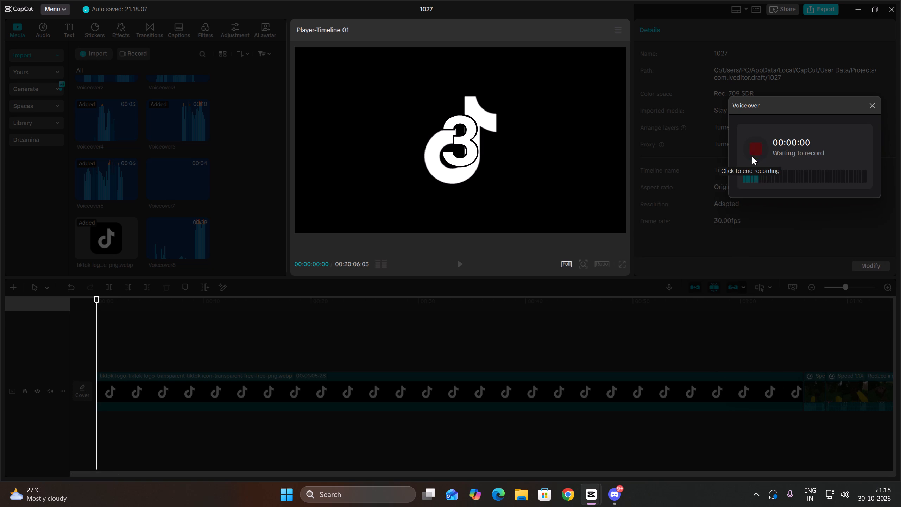
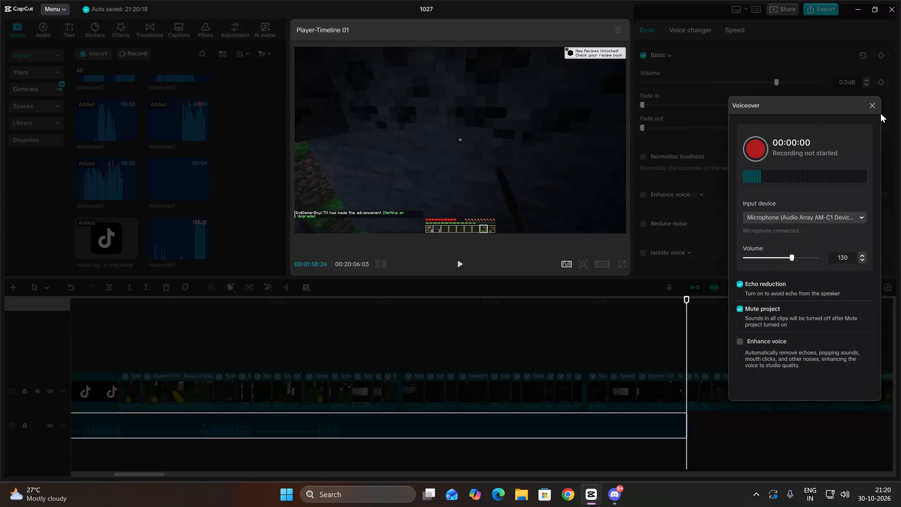
Close the voiceover recorder and return the playhead to 00:00:00:00.
click(872, 110)
key(Up)
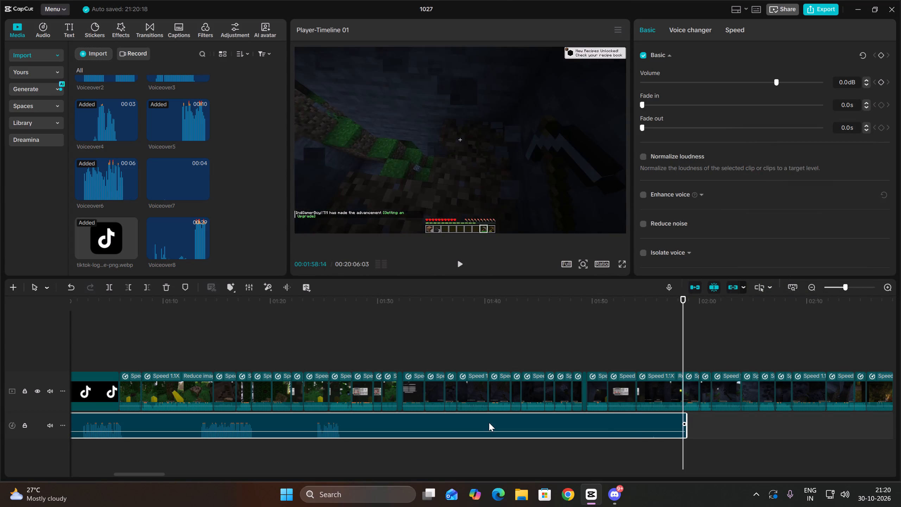
key(Up)
key(Up)
key(Up)
key(Up)
key(Up)
key(Up)
key(Up)
key(Up)
key(Up)
key(Up)
key(Up)
key(Up)
key(Up)
key(Up)
key(Up)
key(Up)
key(Up)
key(Up)
key(Up)
key(Up)
key(Up)
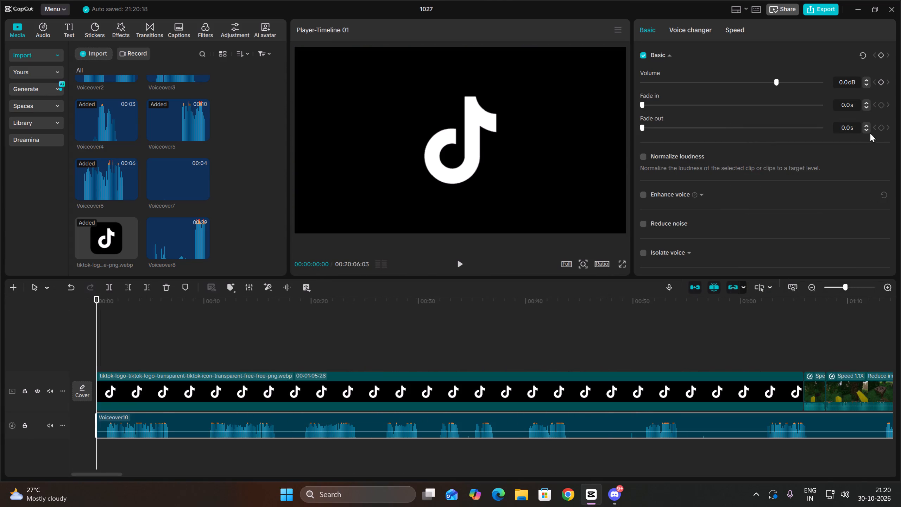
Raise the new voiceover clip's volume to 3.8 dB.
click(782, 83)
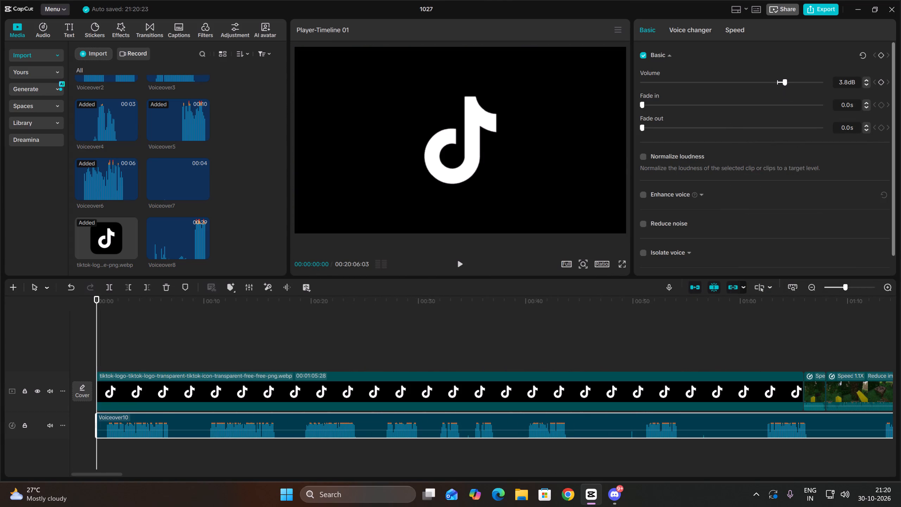
Trim the silence before the first phrase, up to 00:00:00:26, and move the voiceover clip back to the timeline start.
triple_click(891, 281)
click(179, 437)
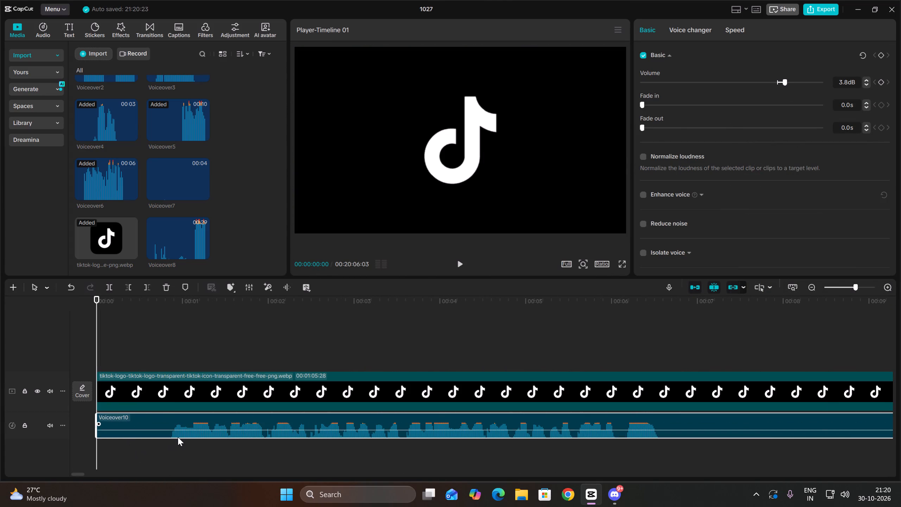
double_click(173, 442)
drag(193, 444, 200, 418)
click(123, 284)
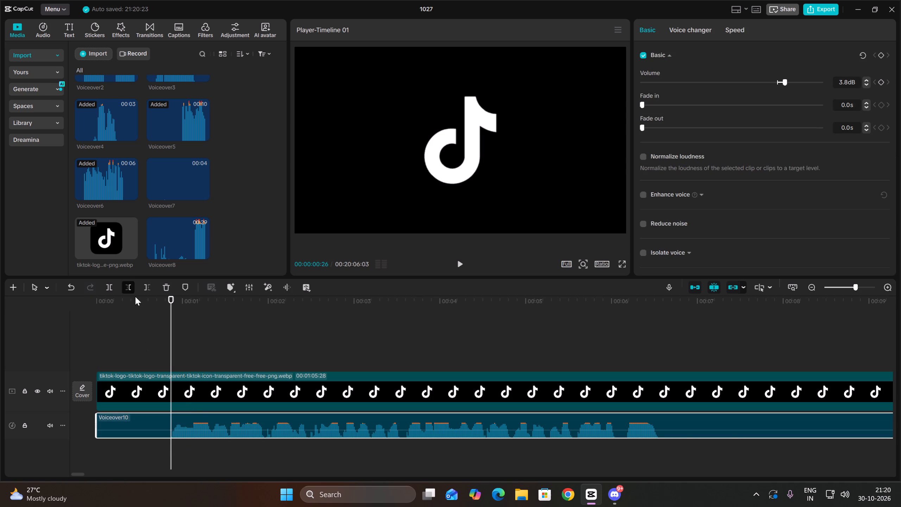
drag(196, 422, 73, 430)
Preview the voiceover while setting its volume to 2 dB and turning on noise reduction.
key(Up)
key(space)
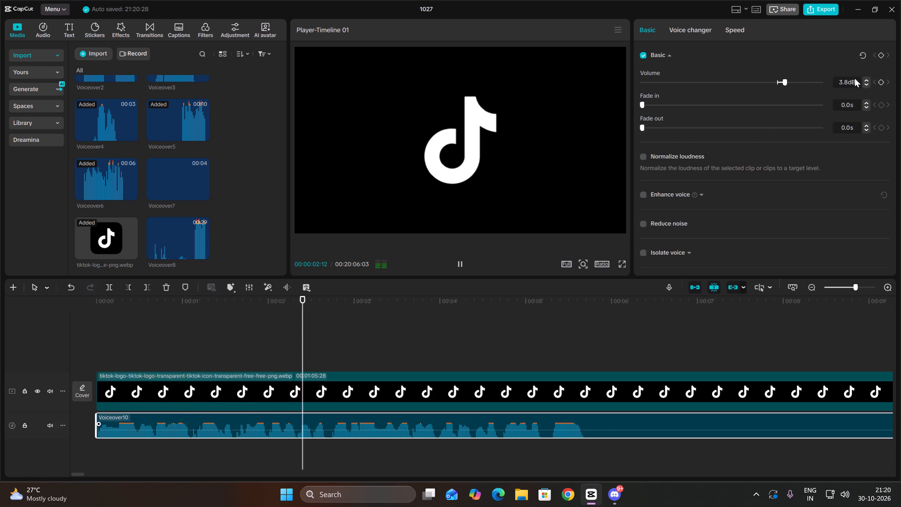
drag(849, 84, 809, 81)
key(BackSpace)
key(2)
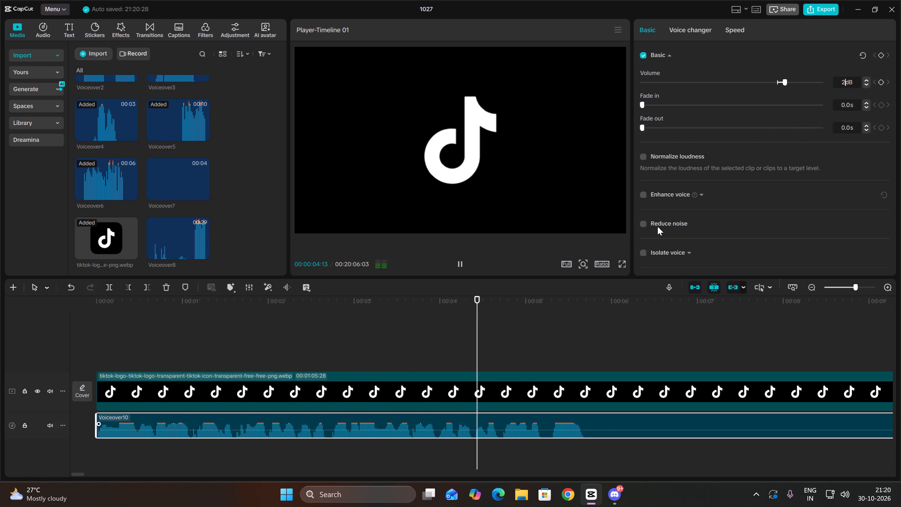
click(643, 224)
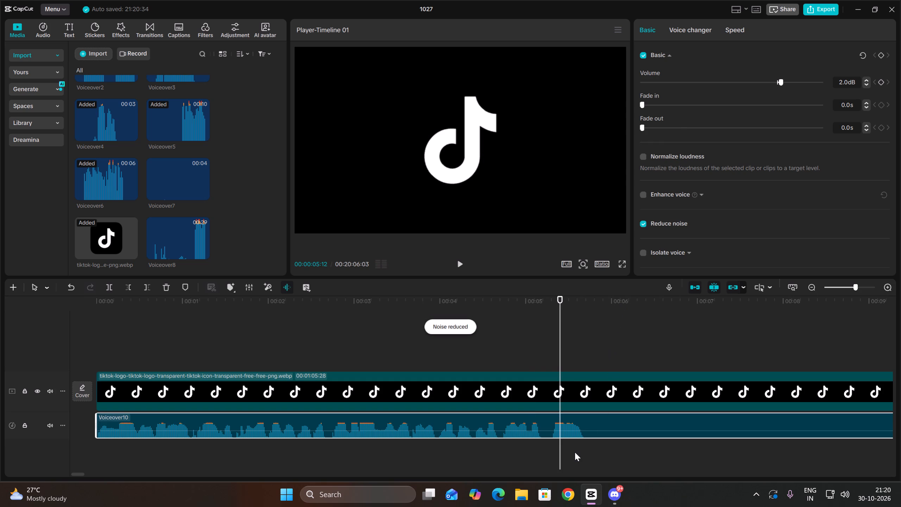
Lower the system speaker volume.
click(576, 451)
drag(576, 451, 584, 449)
click(582, 425)
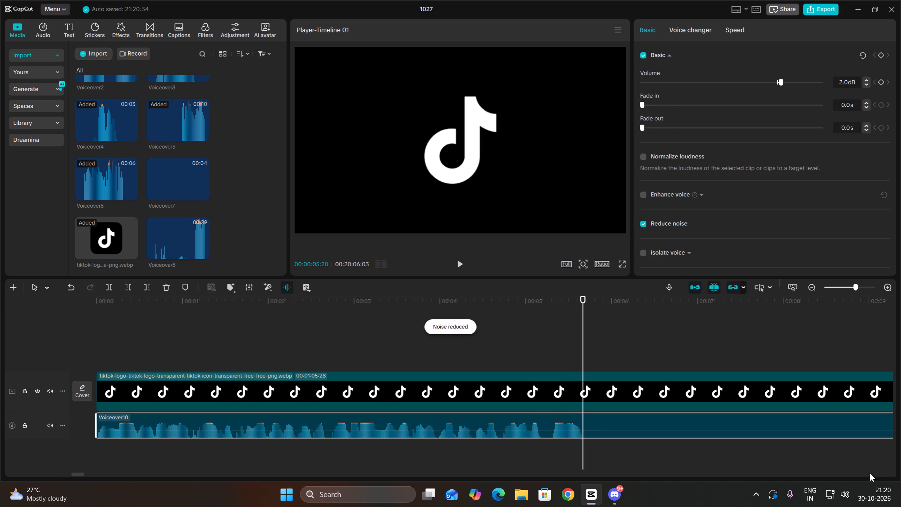
click(839, 496)
drag(836, 428, 815, 428)
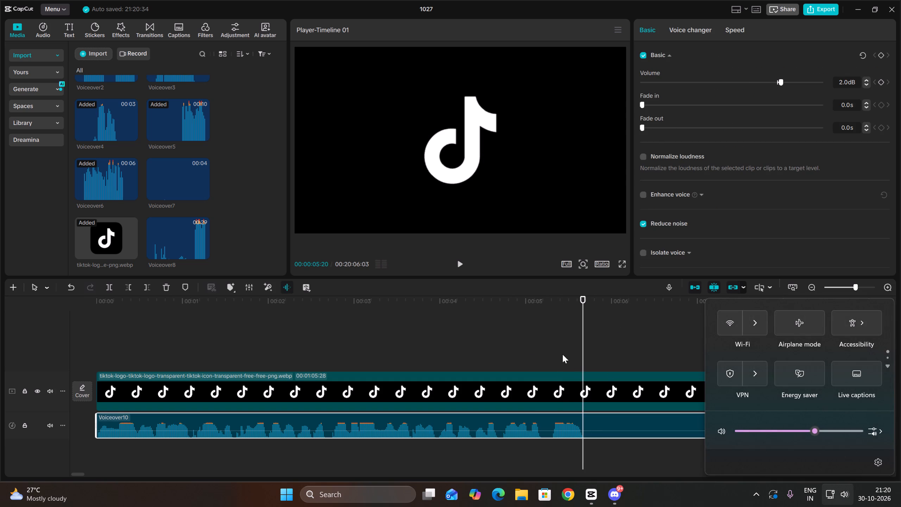
Remove the silence after the first phrase by splitting at about 5.6 s, trimming up to 00:00:09:20 and closing the gap.
click(530, 345)
drag(530, 345, 56, 296)
key(space)
click(314, 428)
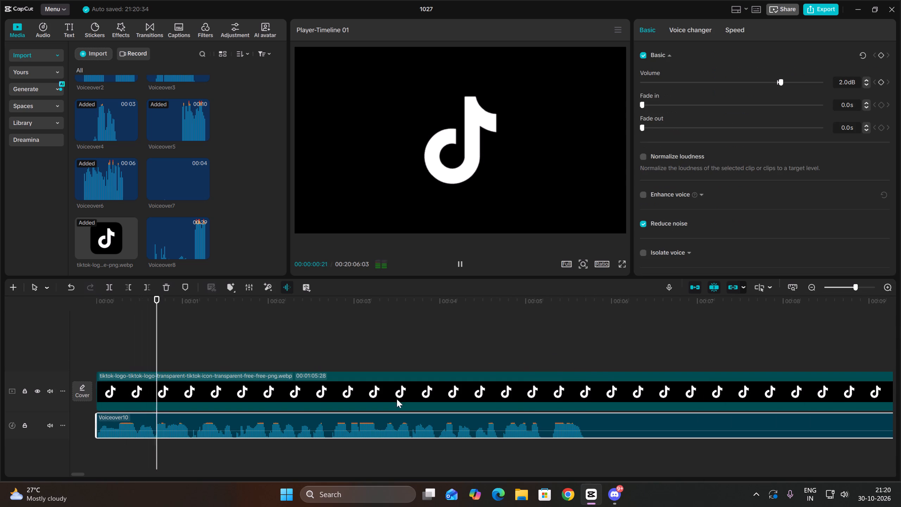
key(space)
click(110, 292)
key(space)
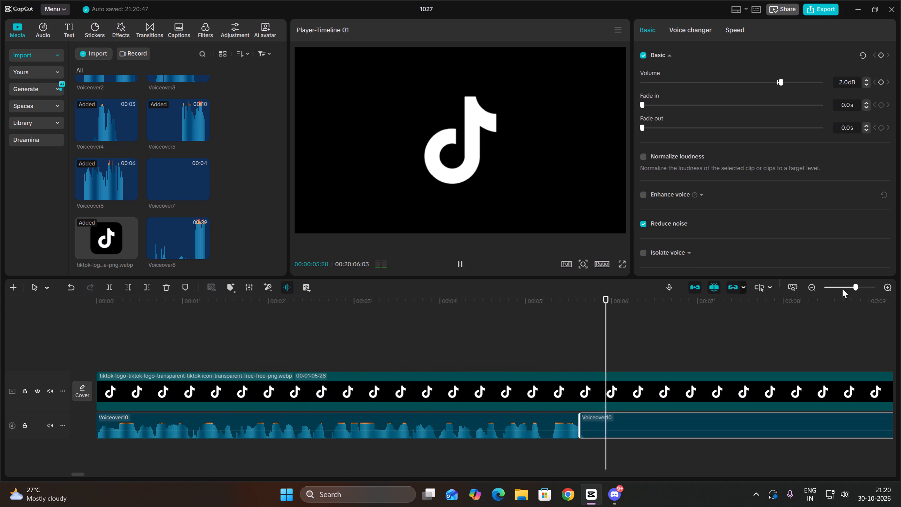
double_click(813, 292)
click(302, 448)
click(304, 449)
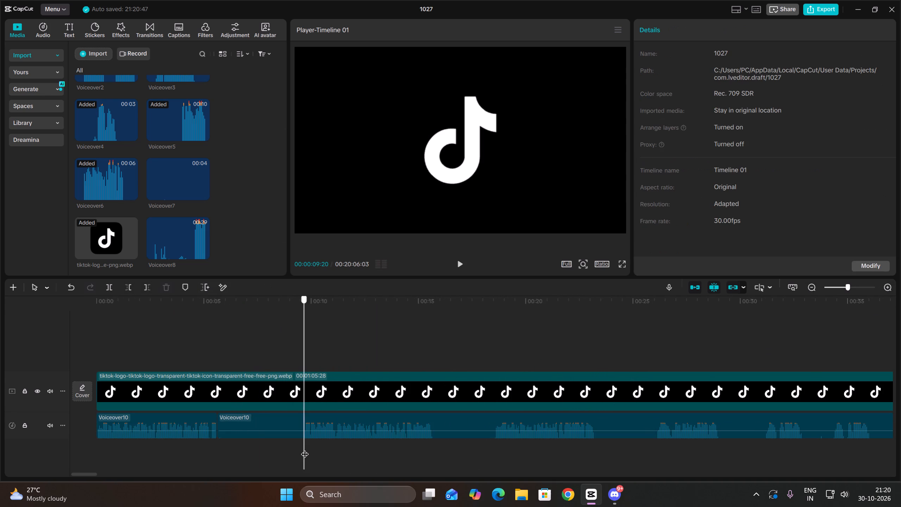
drag(335, 445, 340, 417)
click(130, 290)
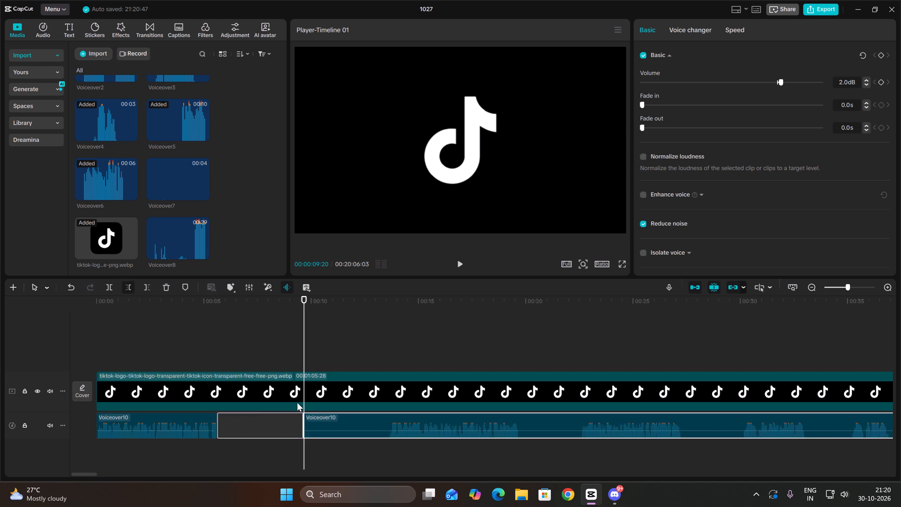
drag(340, 425, 254, 433)
Remove the silence after the second phrase by splitting at 00:00:11:15, trimming up to 00:00:14:16 and closing the gap.
key(Up)
key(space)
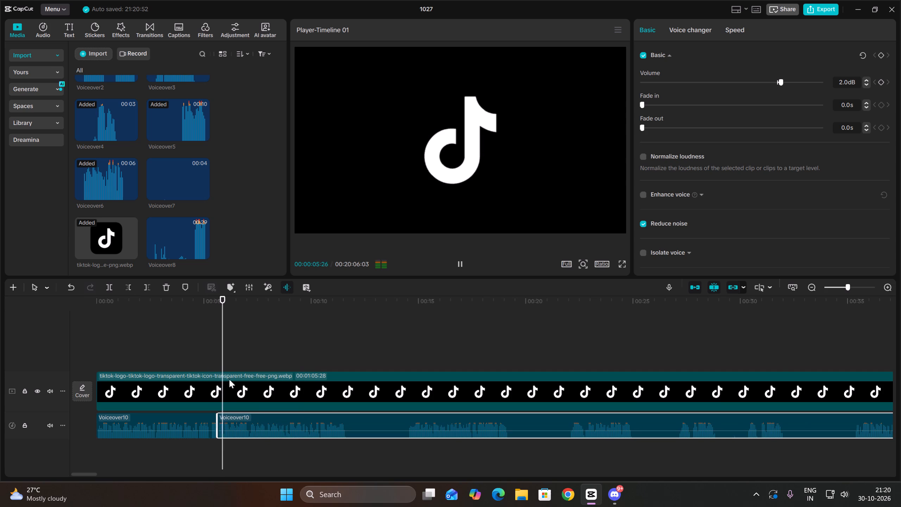
key(space)
click(110, 288)
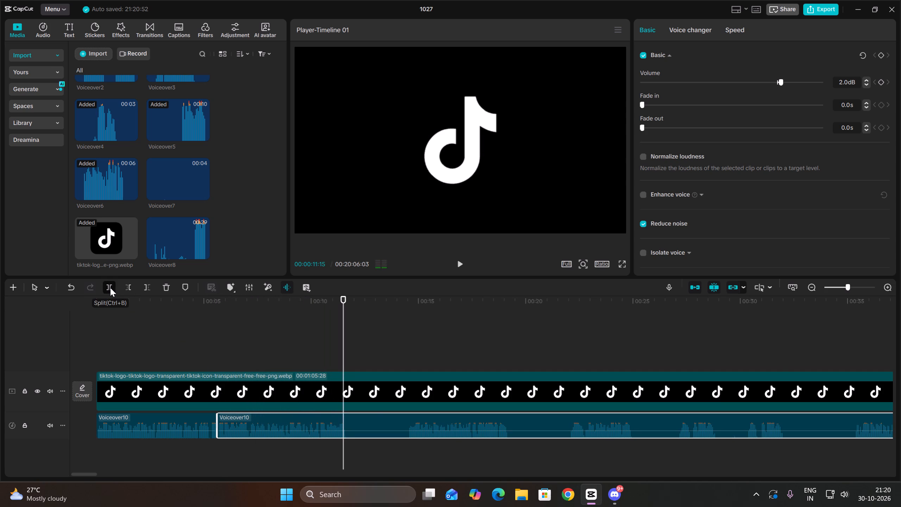
key(space)
double_click(408, 446)
drag(418, 450, 424, 430)
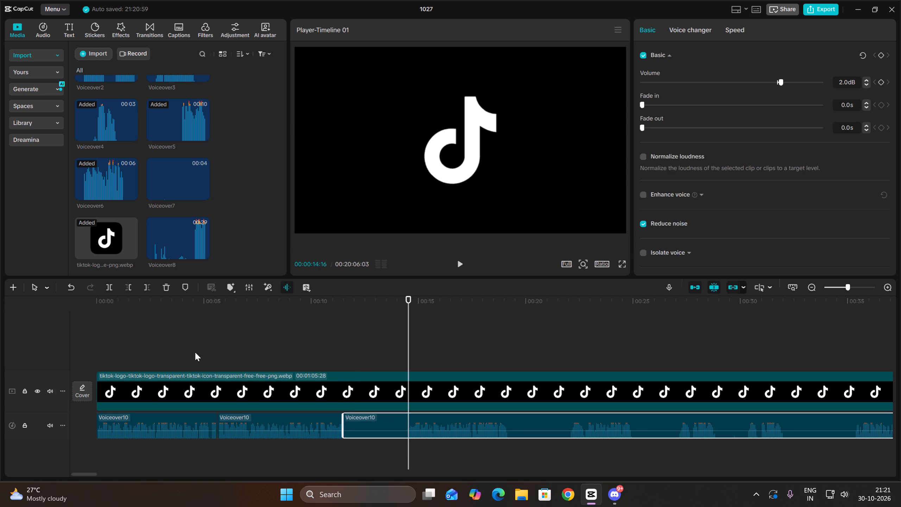
click(131, 289)
drag(426, 417, 357, 423)
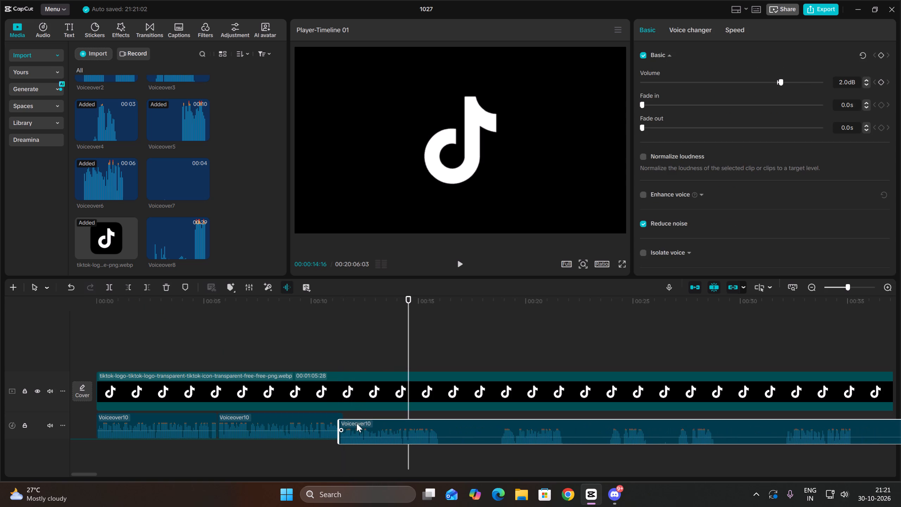
drag(357, 423, 358, 423)
Remove the silence after the third phrase by splitting at 00:00:16:02, trimming up to 00:00:19:04 and closing the gap.
key(Up)
key(space)
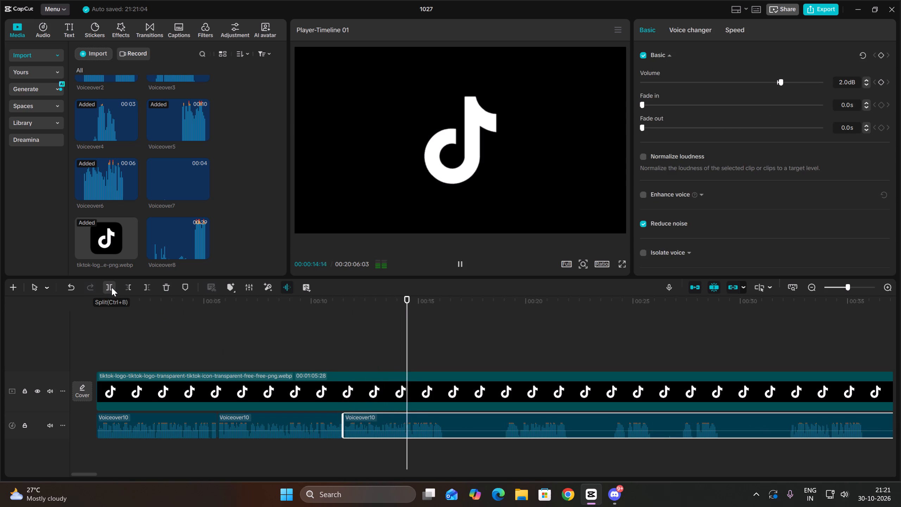
key(space)
click(112, 287)
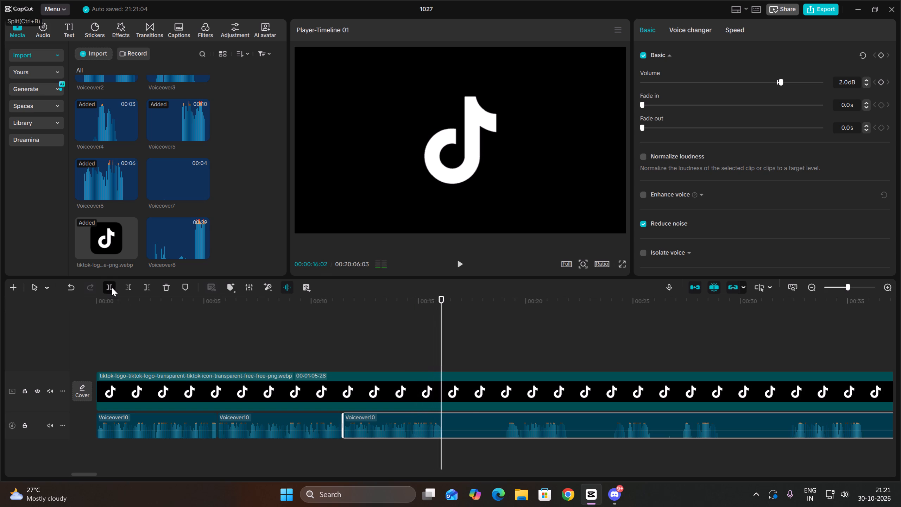
key(space)
click(503, 446)
drag(503, 446, 508, 445)
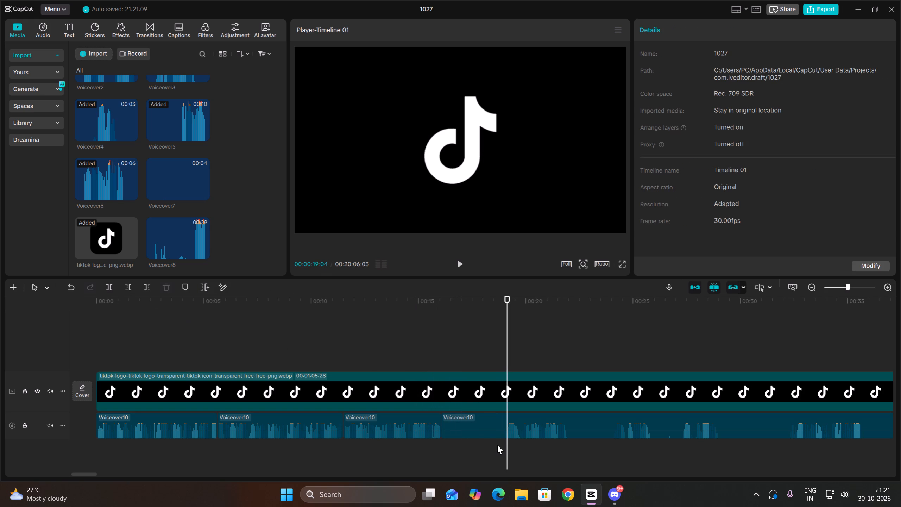
drag(491, 444, 481, 424)
click(133, 289)
drag(566, 419, 506, 424)
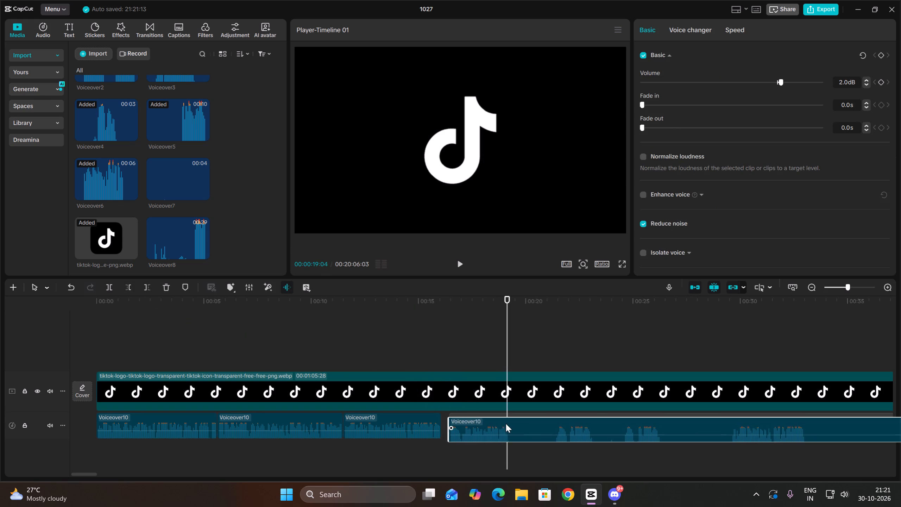
drag(506, 424, 499, 424)
Remove the silence after the fourth phrase by splitting at 00:00:18:25, trimming up to 00:00:20:29 and closing the gap.
key(Up)
key(space)
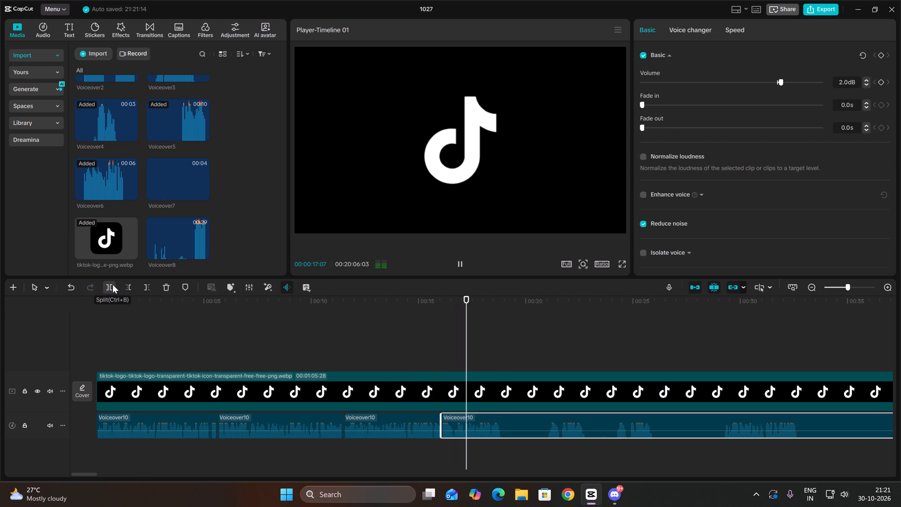
key(space)
click(113, 284)
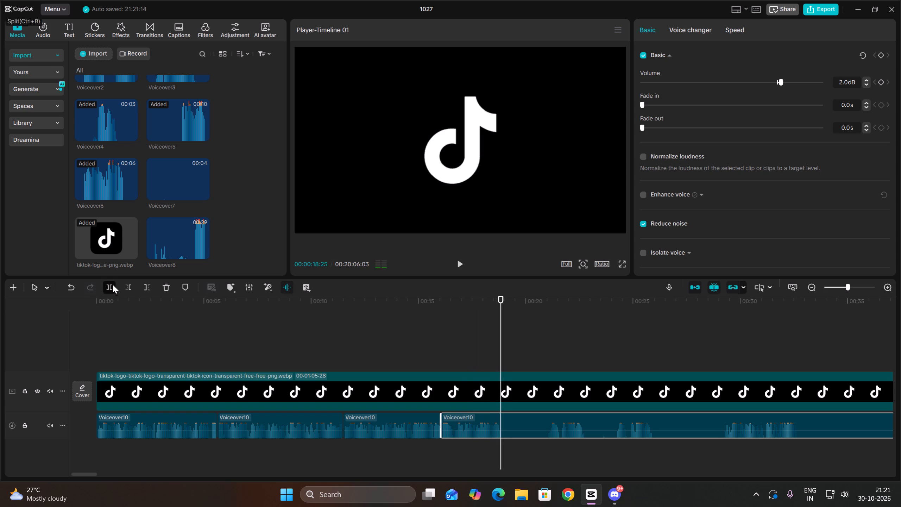
key(space)
double_click(545, 447)
drag(568, 451, 572, 434)
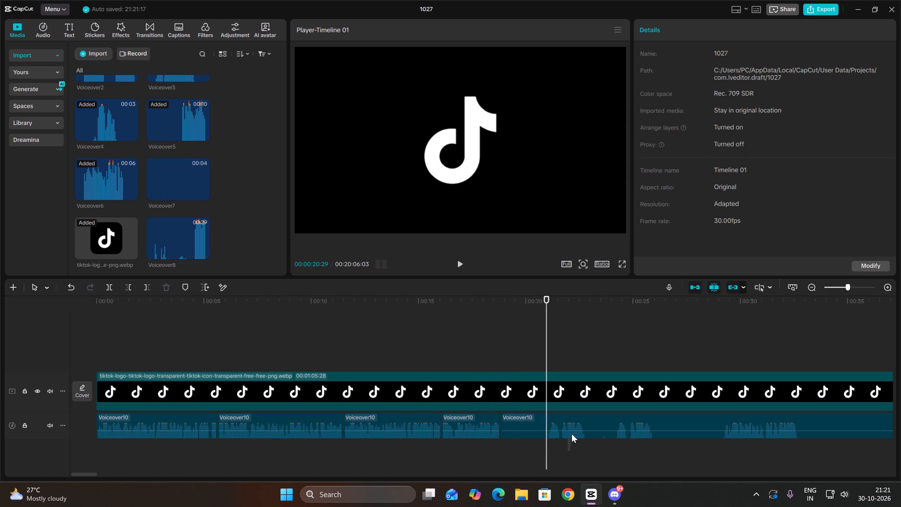
drag(572, 434, 572, 433)
click(129, 285)
drag(639, 427, 593, 436)
Remove the silence after the fifth phrase by splitting at about 20.6 s, trimming up to about 22 s and closing the gap.
key(Up)
key(space)
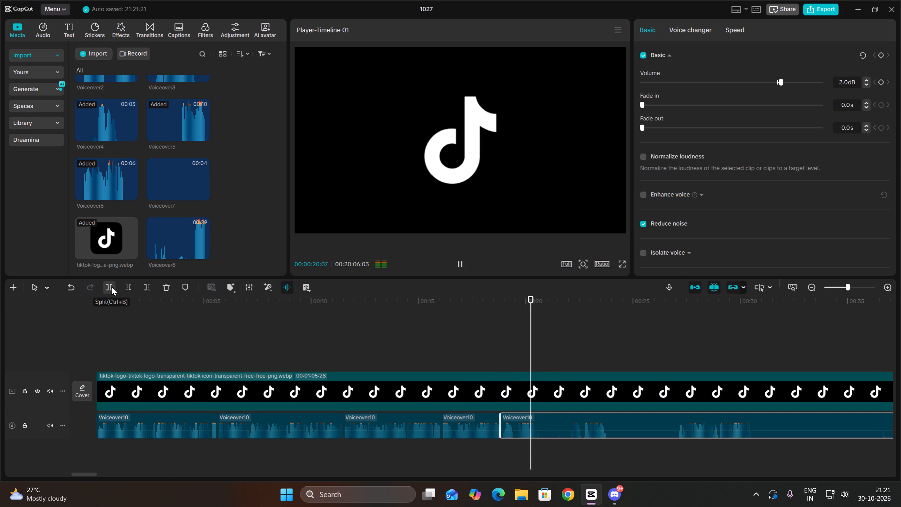
key(space)
click(112, 287)
key(space)
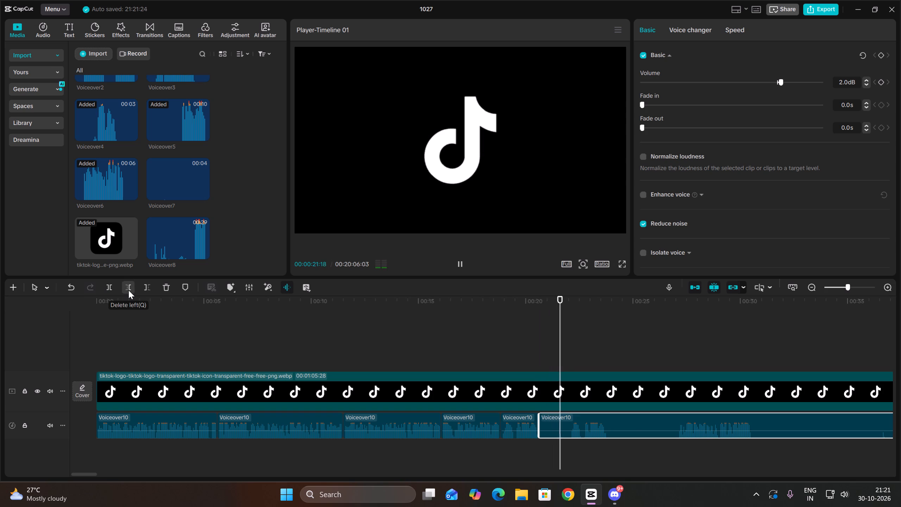
click(128, 290)
key(space)
drag(655, 425, 622, 430)
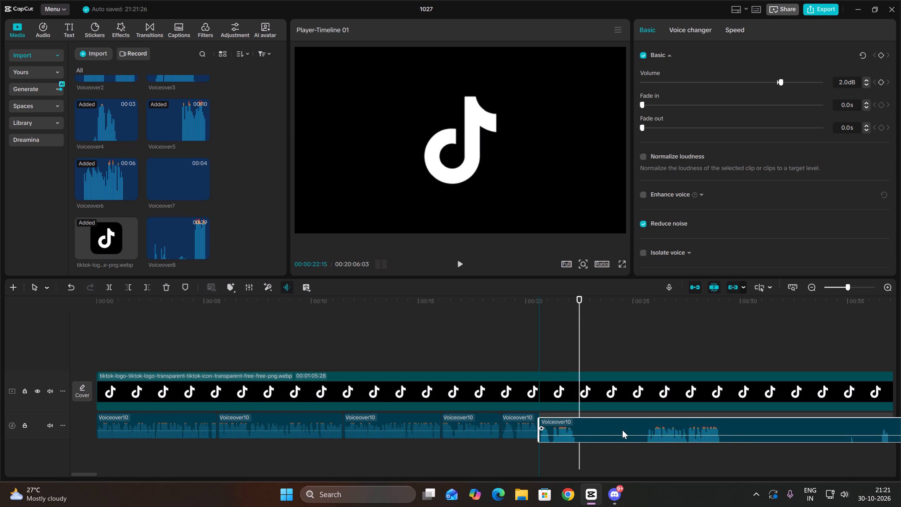
Delete the short fifth voiceover piece starting at 00:00:18:25 and move the following piece up against the fourth.
key(Up)
key(space)
click(503, 418)
key(Delete)
drag(602, 421, 565, 430)
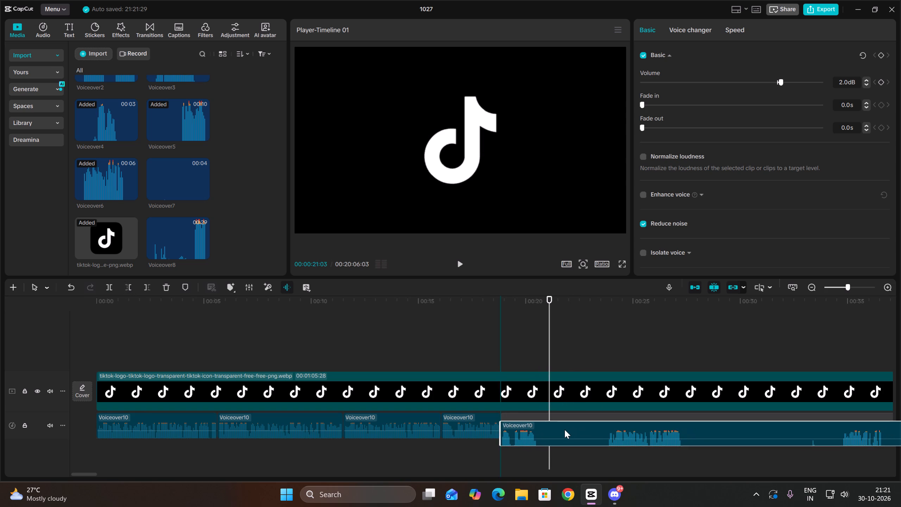
drag(565, 430, 564, 430)
Remove the silence after the new fifth phrase by splitting at 00:00:20:15, trimming up to 00:00:23:25 and closing the gap.
key(Up)
key(space)
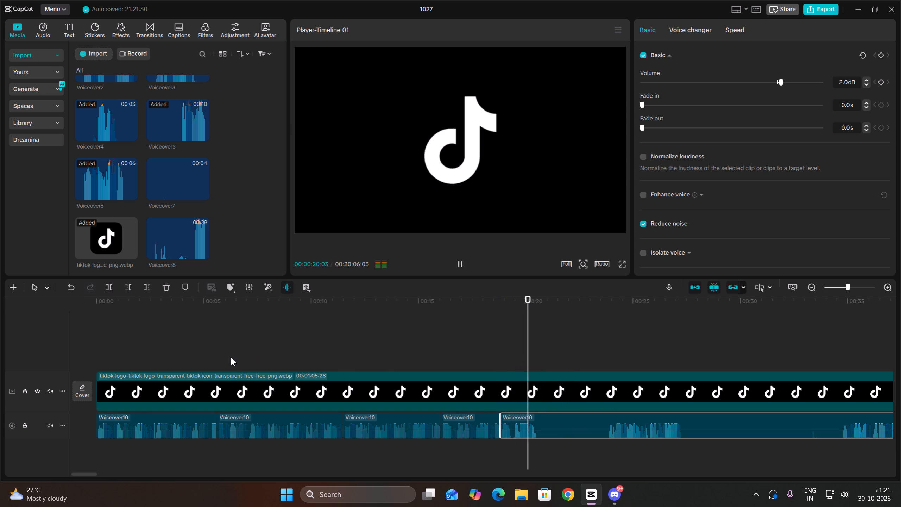
key(space)
click(110, 286)
key(space)
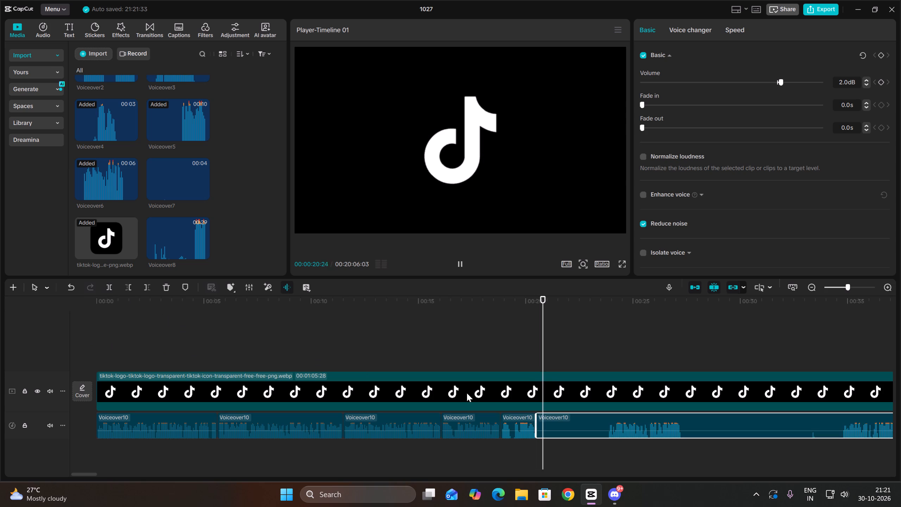
click(606, 442)
click(606, 442)
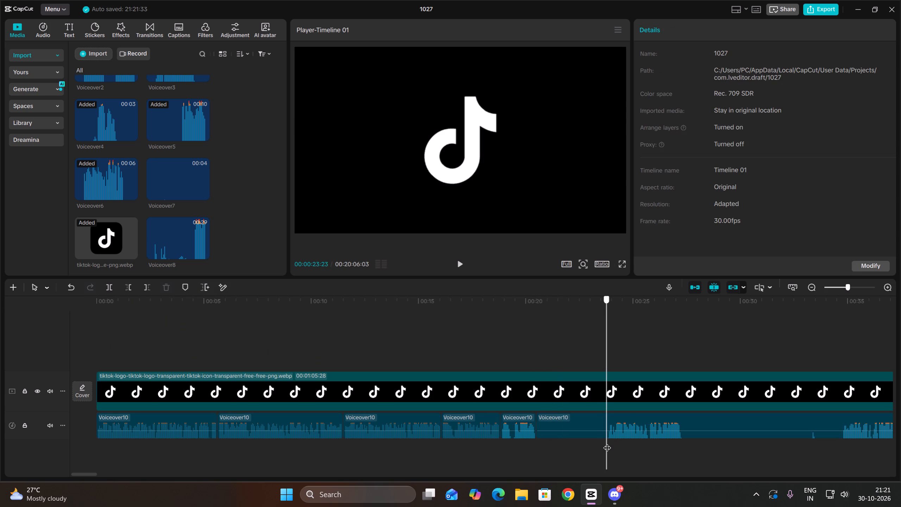
drag(590, 443, 577, 428)
click(122, 284)
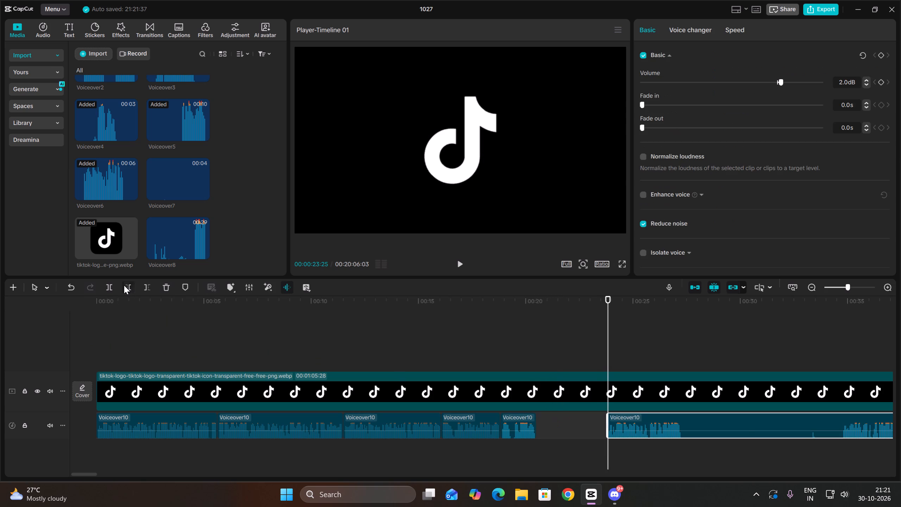
drag(659, 427, 586, 430)
Remove the silence after the sixth phrase by splitting at 00:00:23:24, trimming up to 00:00:31:14 and closing the gap.
key(Up)
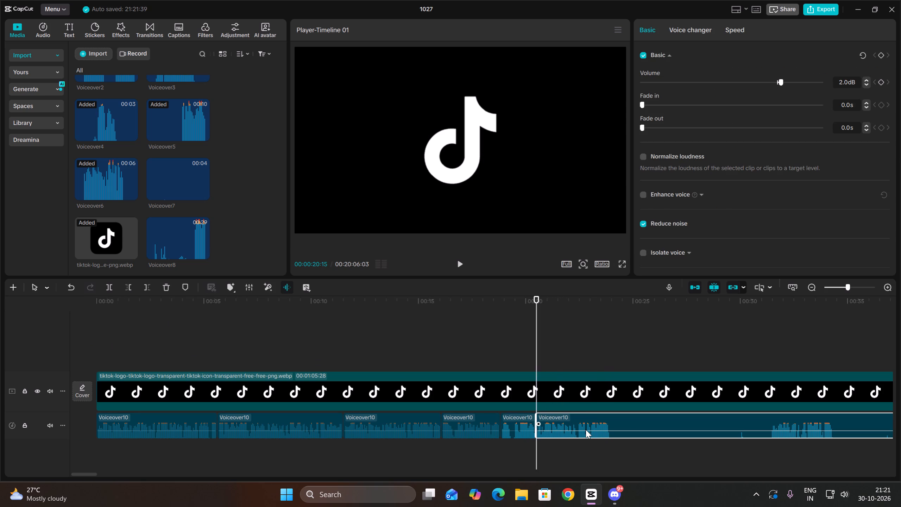
key(space)
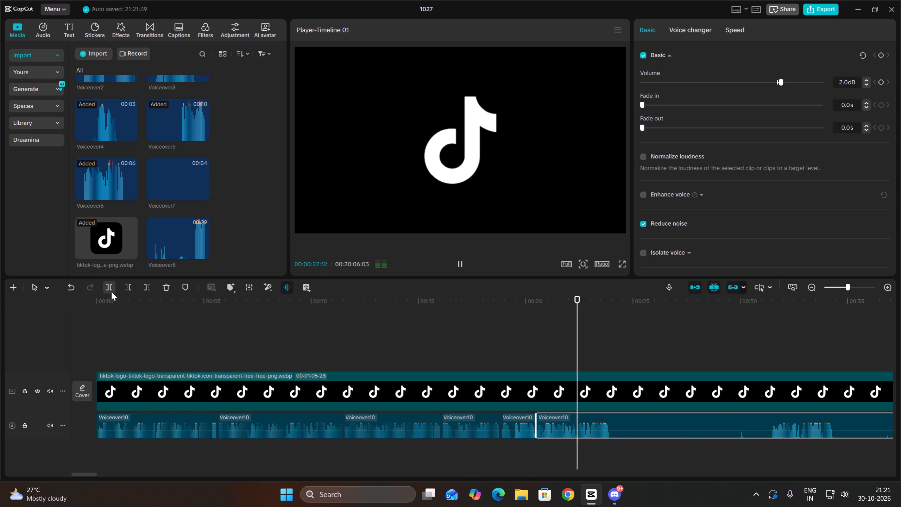
key(space)
click(111, 292)
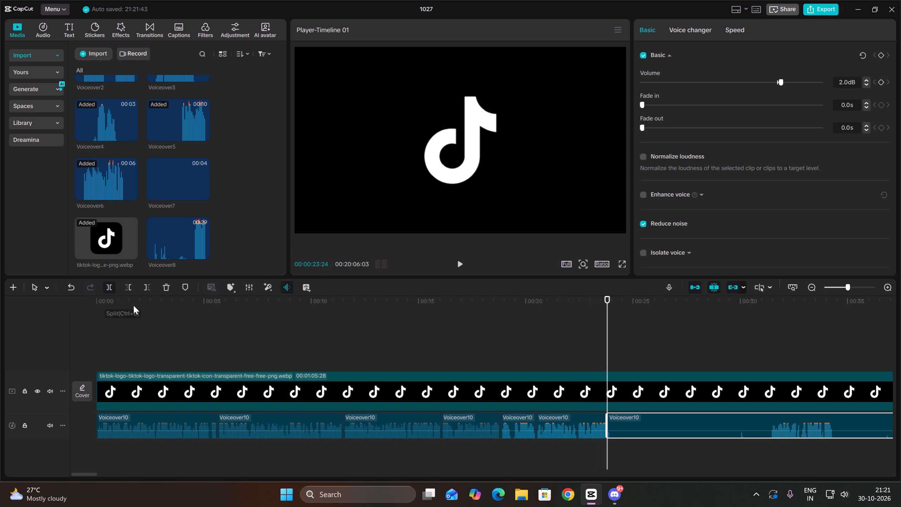
key(space)
click(772, 440)
key(space)
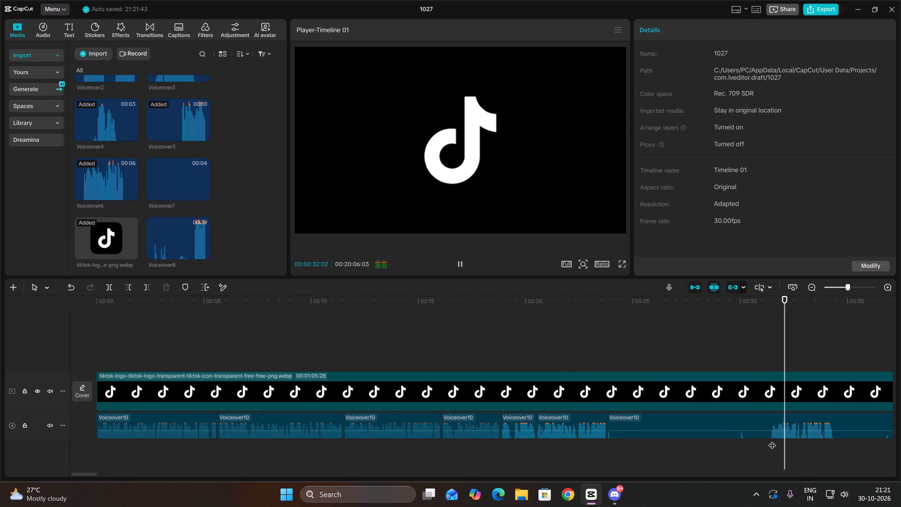
double_click(772, 440)
drag(795, 460, 806, 431)
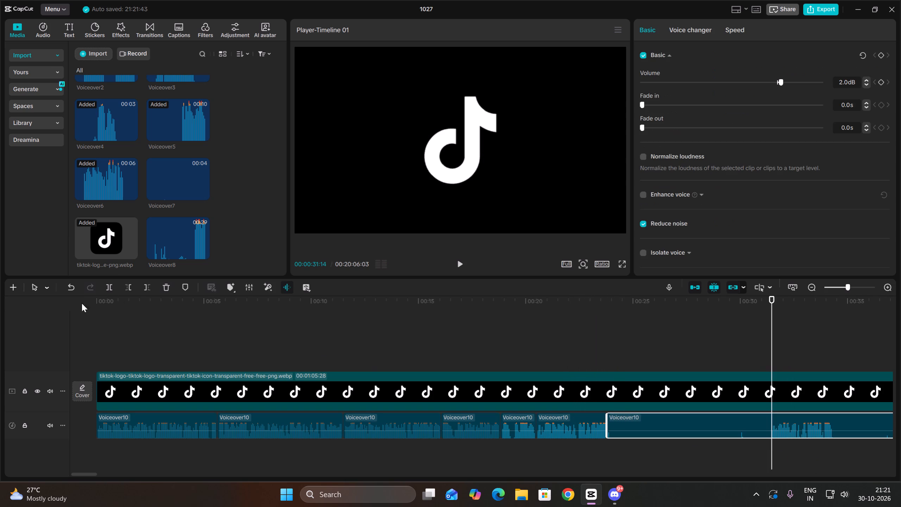
click(130, 289)
drag(834, 418, 667, 425)
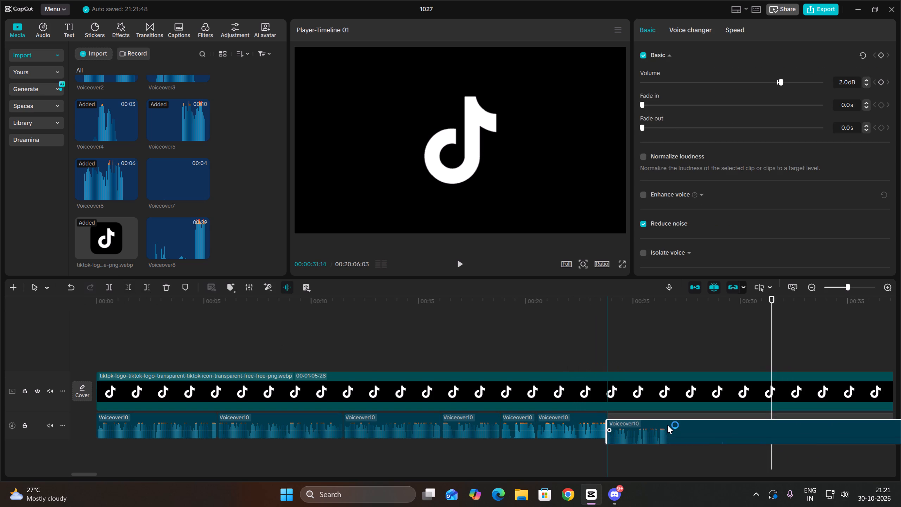
drag(667, 425, 665, 425)
drag(656, 431, 661, 417)
Remove the silence after the seventh phrase by splitting at 00:00:26:18, trimming up to 00:00:35:03 and closing the gap.
key(Up)
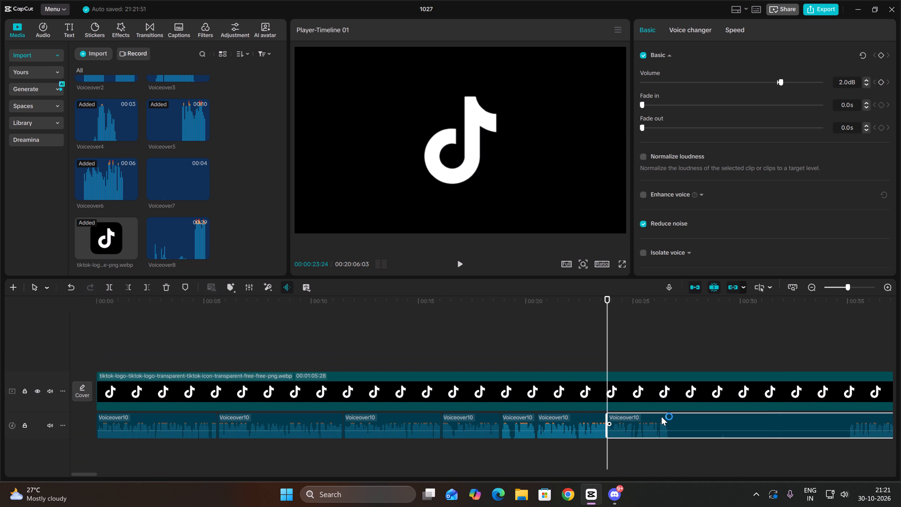
key(Up)
key(space)
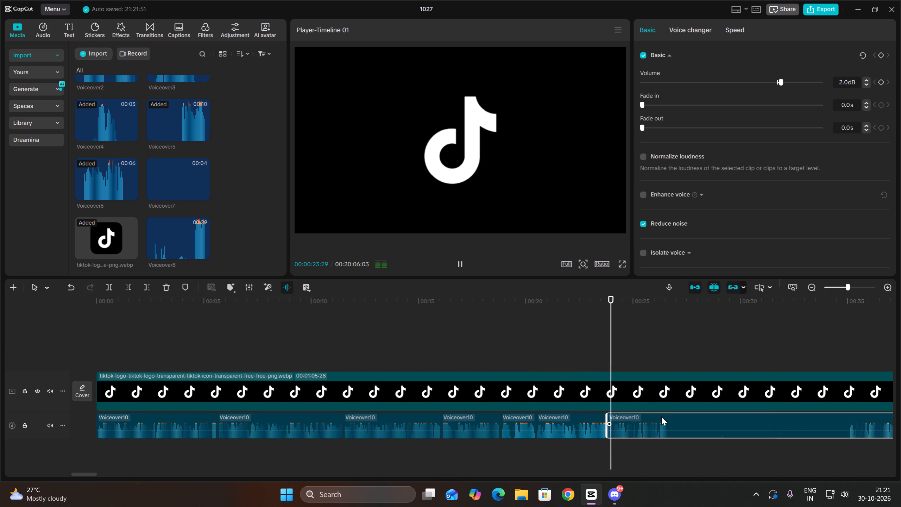
click(671, 444)
click(669, 445)
drag(688, 451, 691, 434)
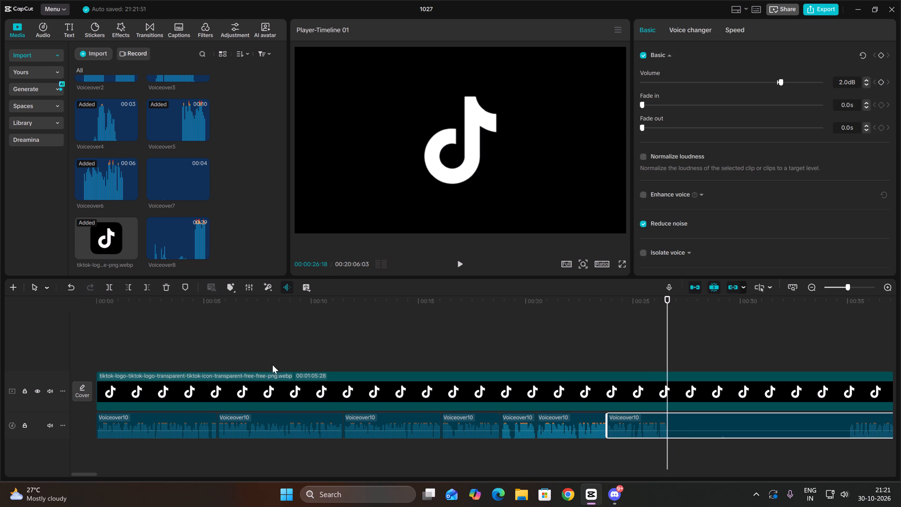
click(107, 293)
double_click(850, 445)
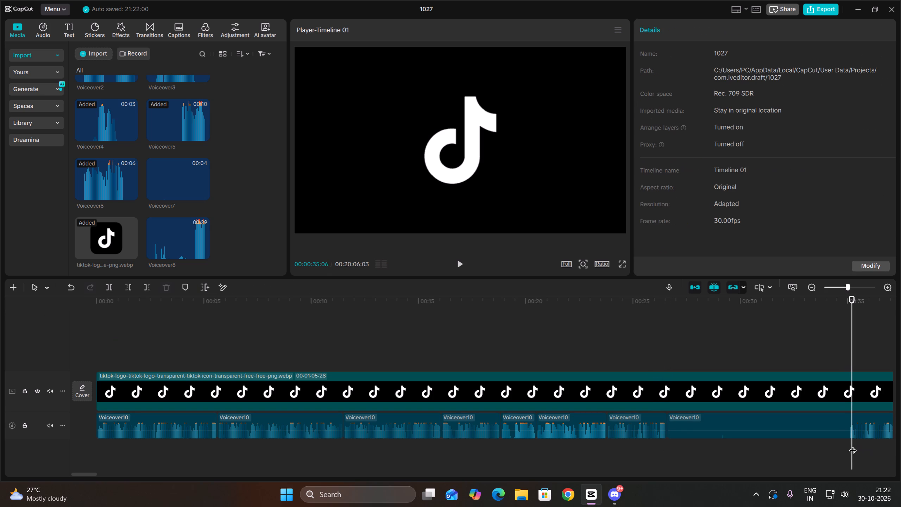
click(832, 445)
drag(836, 445, 848, 442)
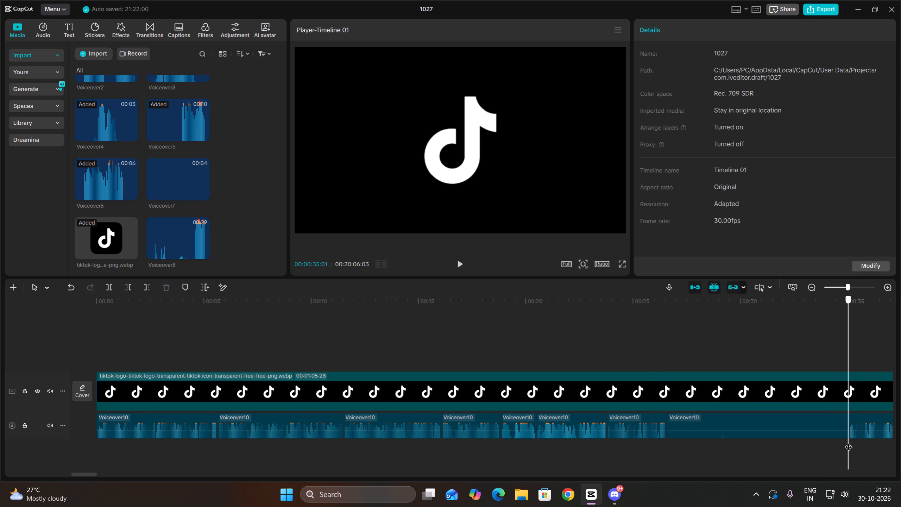
drag(848, 442, 850, 442)
drag(834, 450, 822, 424)
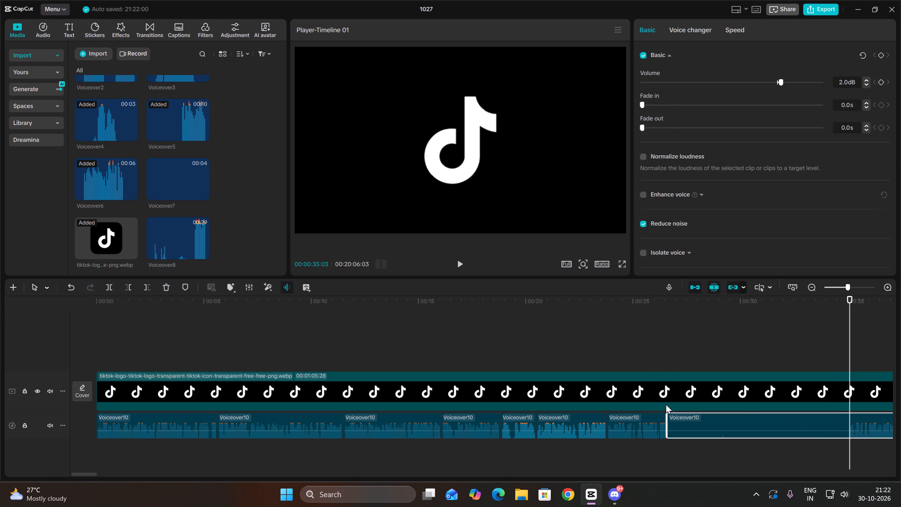
click(123, 287)
drag(861, 424, 673, 422)
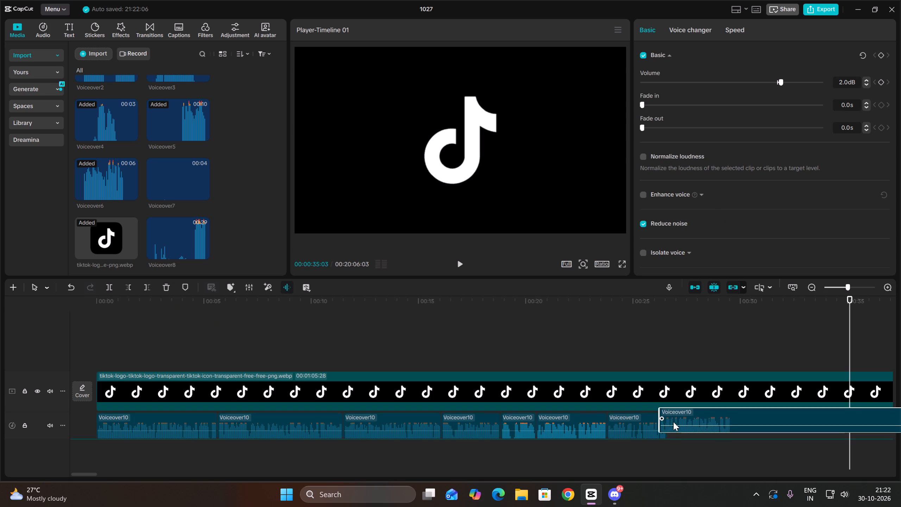
drag(673, 422, 676, 426)
Remove the silence after the eighth phrase by splitting at about 30.1 s, trimming up to 00:00:37:21 and closing the gap.
key(Up)
key(space)
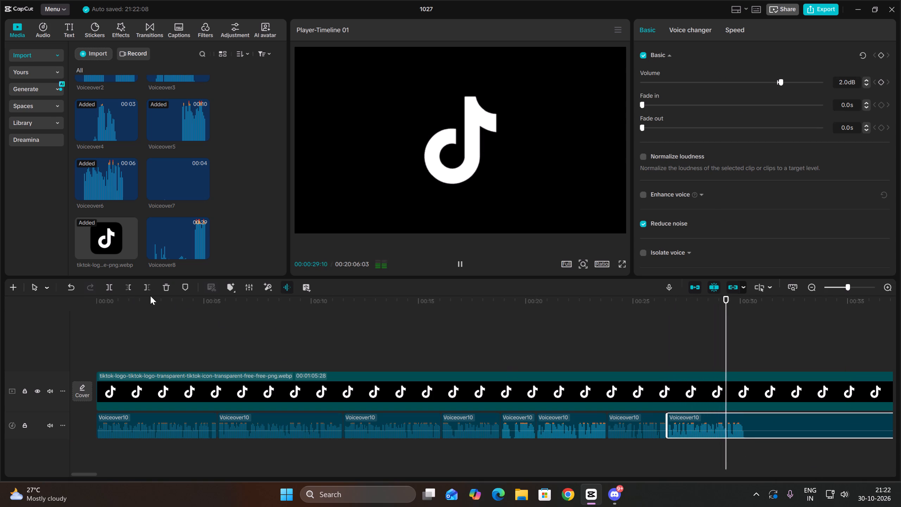
key(space)
click(112, 287)
key(space)
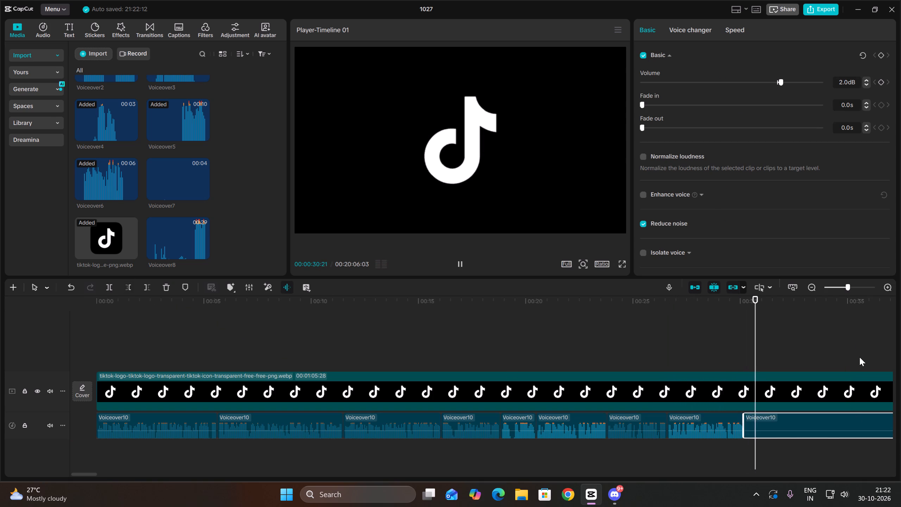
click(814, 288)
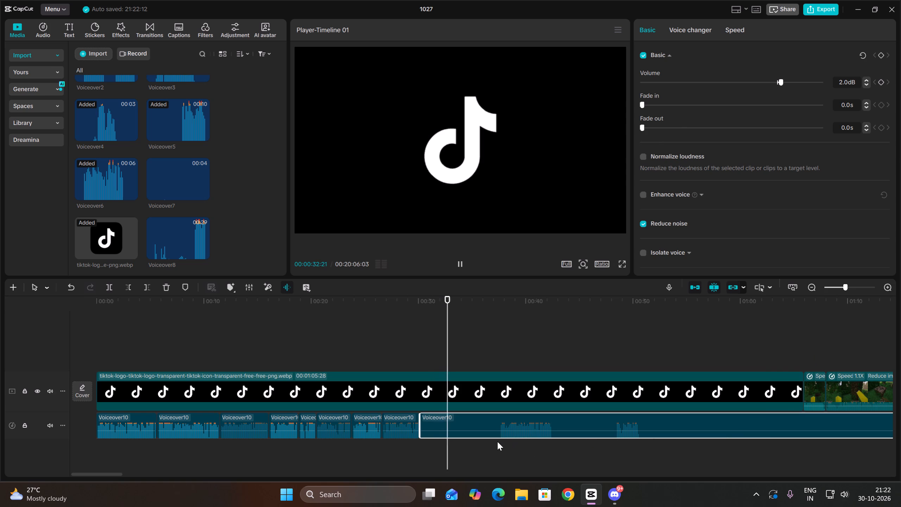
click(497, 442)
drag(497, 442, 501, 442)
drag(485, 448, 481, 424)
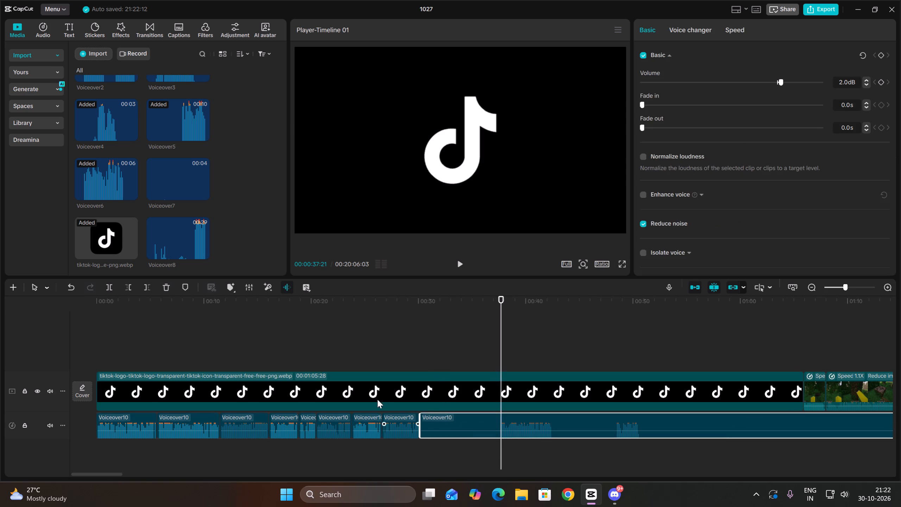
click(129, 289)
drag(530, 418, 449, 428)
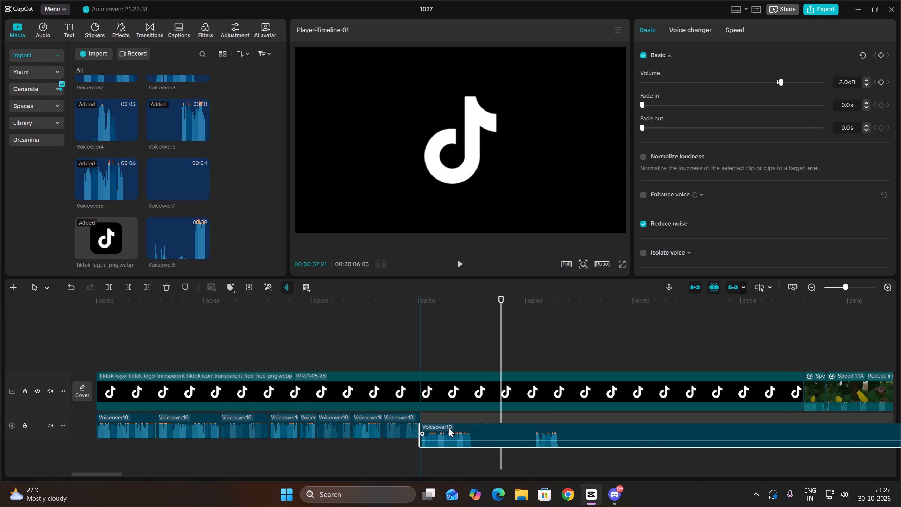
drag(449, 428, 449, 428)
Play back the join between the eighth and ninth phrases and split the voiceover after the ninth phrase at 00:00:34:27.
key(Up)
key(space)
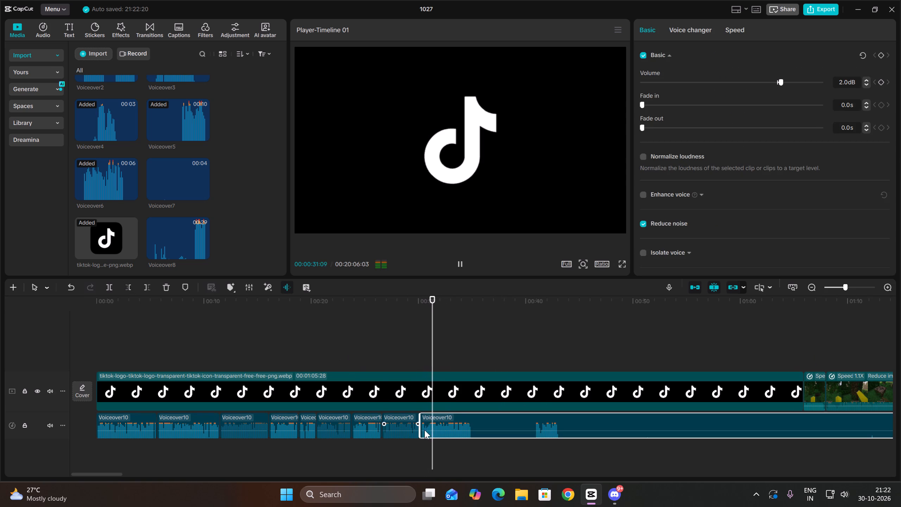
key(Up)
key(Up)
key(space)
click(402, 423)
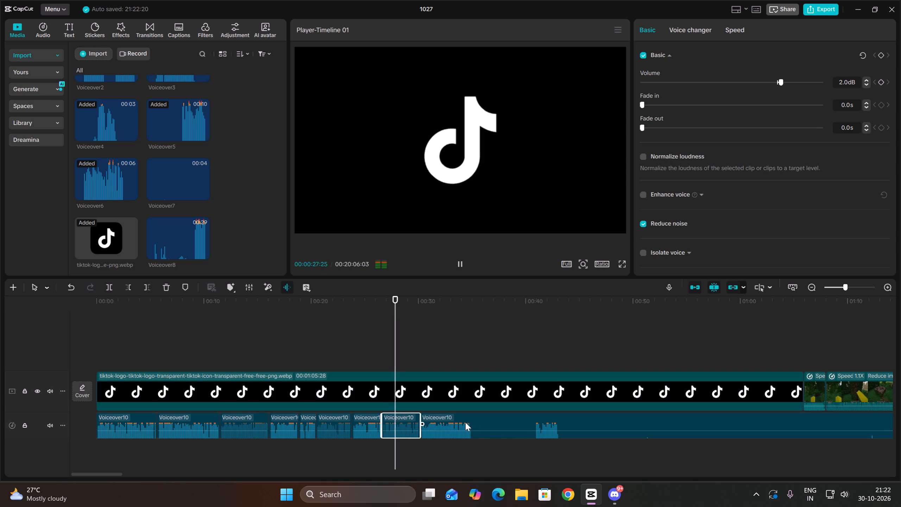
click(491, 421)
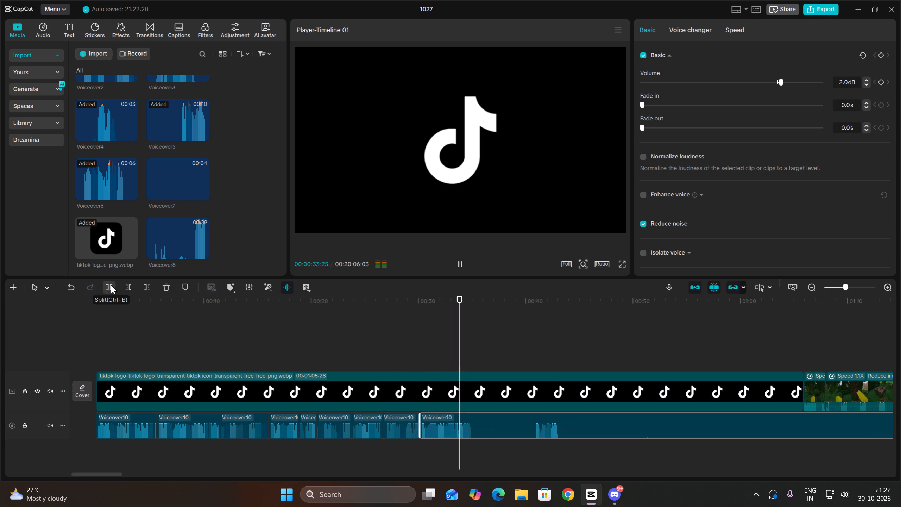
key(space)
click(111, 285)
key(space)
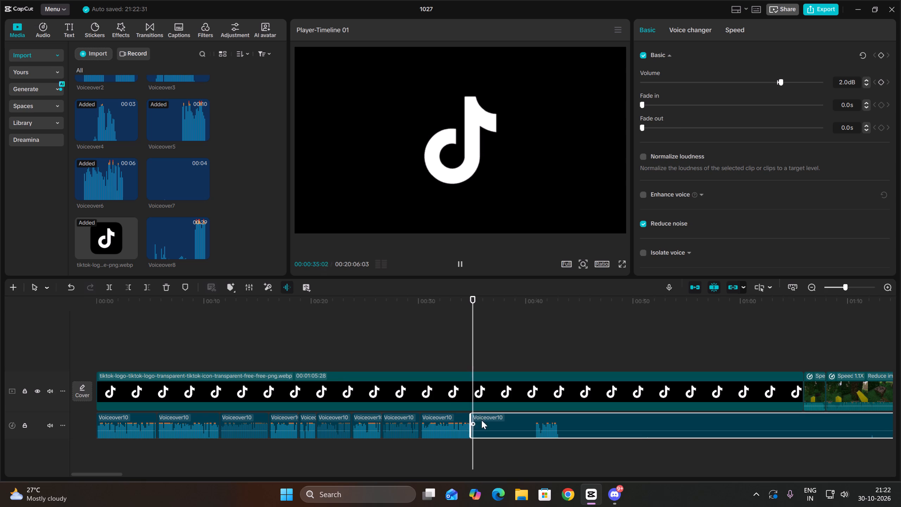
Trim the leftover voiceover after the ninth phrase up to 00:00:40:27 and delete the remaining piece.
click(534, 442)
key(space)
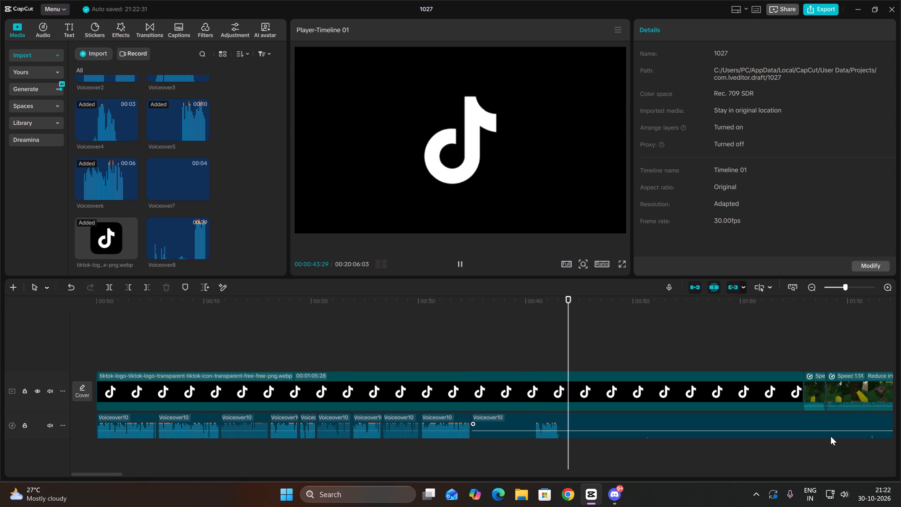
ctrl+scroll(831, 436, down, 8)
ctrl+scroll(793, 429, up, 14)
key(Up)
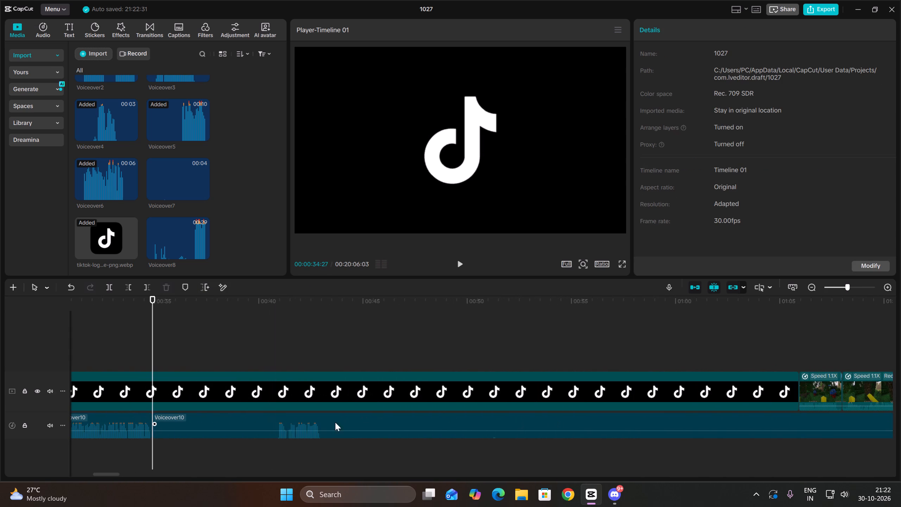
click(335, 424)
double_click(276, 443)
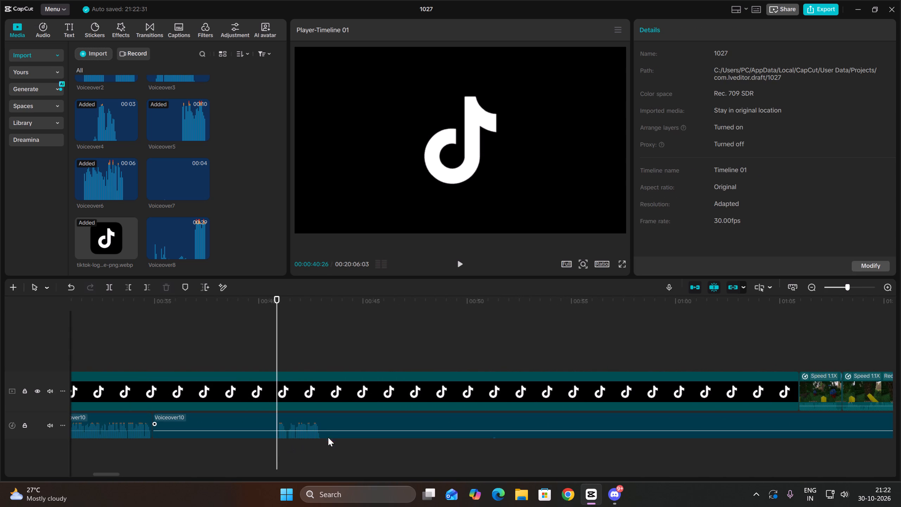
click(318, 421)
key(Up)
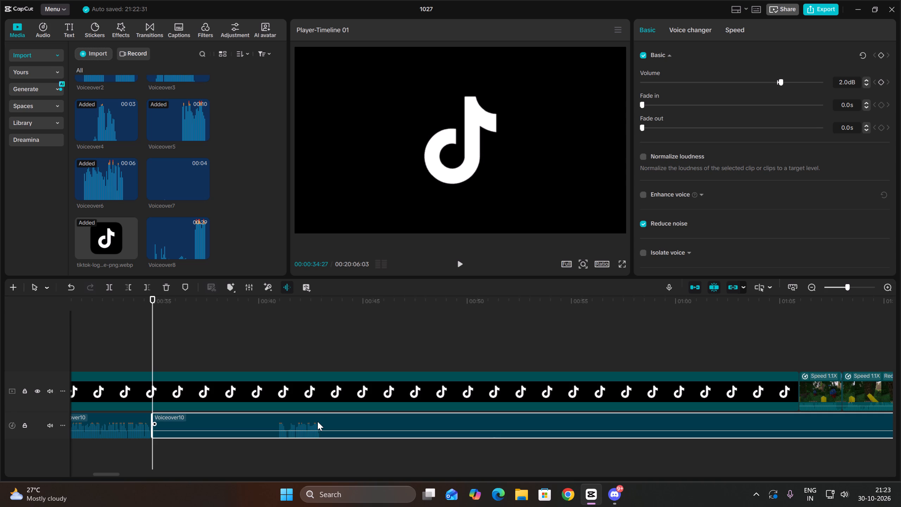
double_click(276, 445)
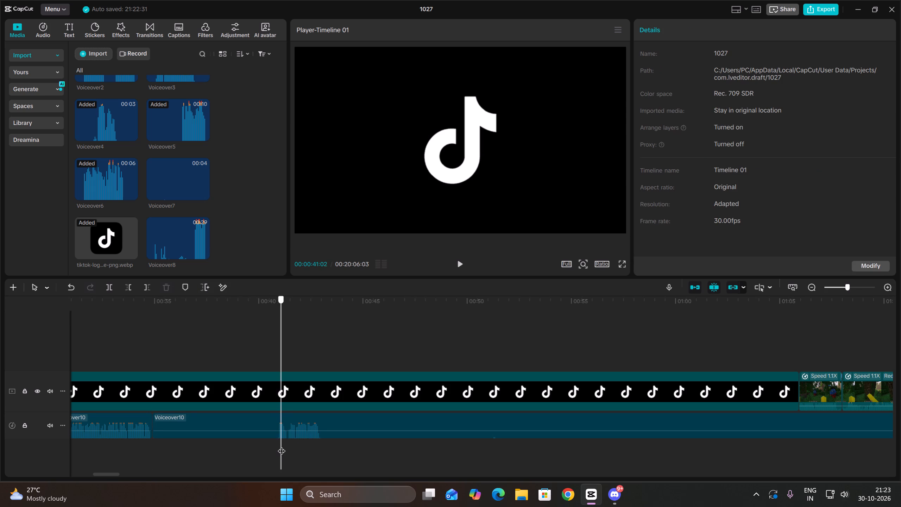
drag(259, 446, 256, 430)
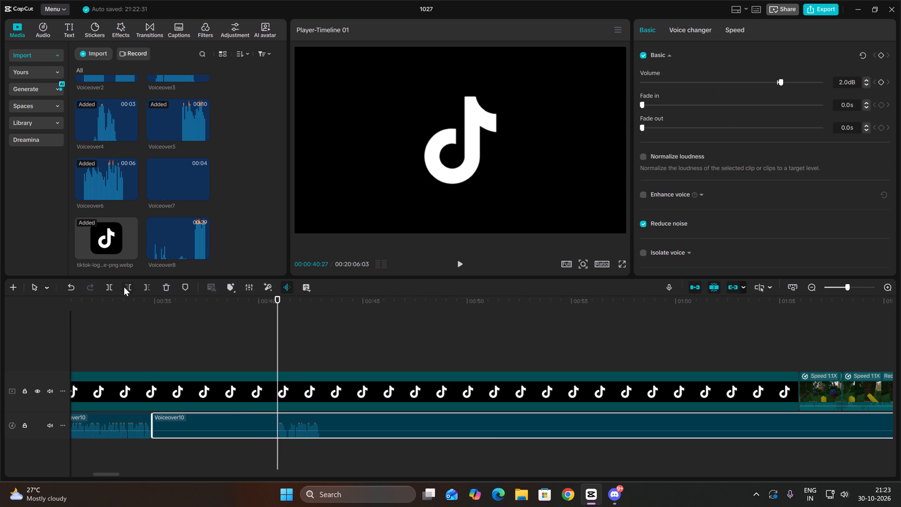
click(124, 286)
key(Page_Down)
key(Delete)
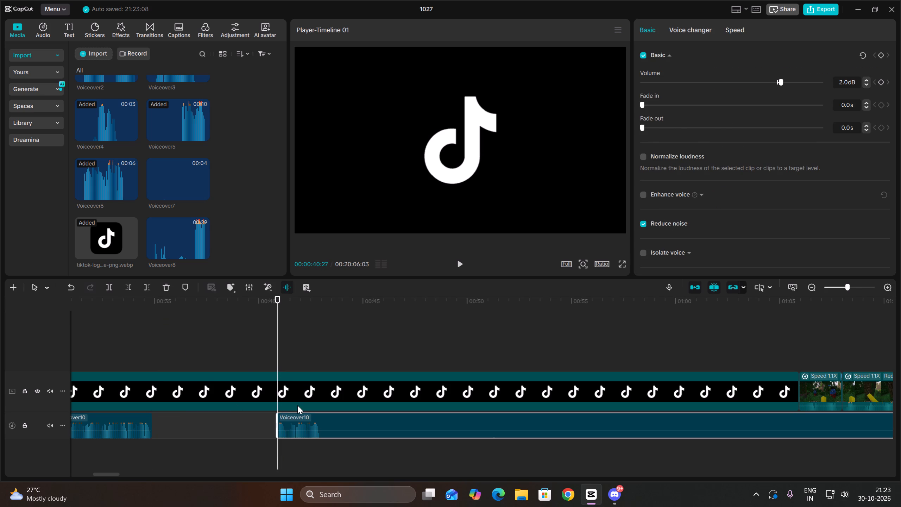
Start recording a new voiceover from the end of the ninth phrase at 00:00:34:27.
key(Up)
click(668, 283)
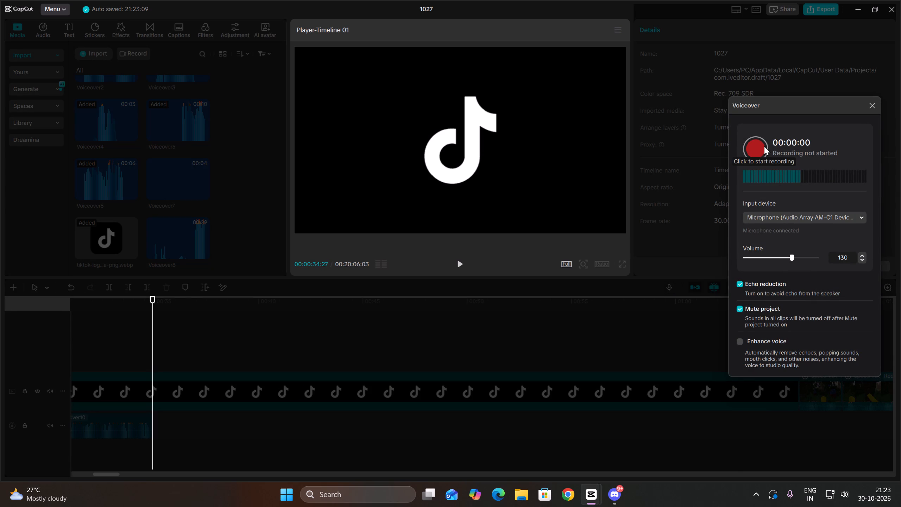
drag(783, 104, 789, 67)
click(757, 110)
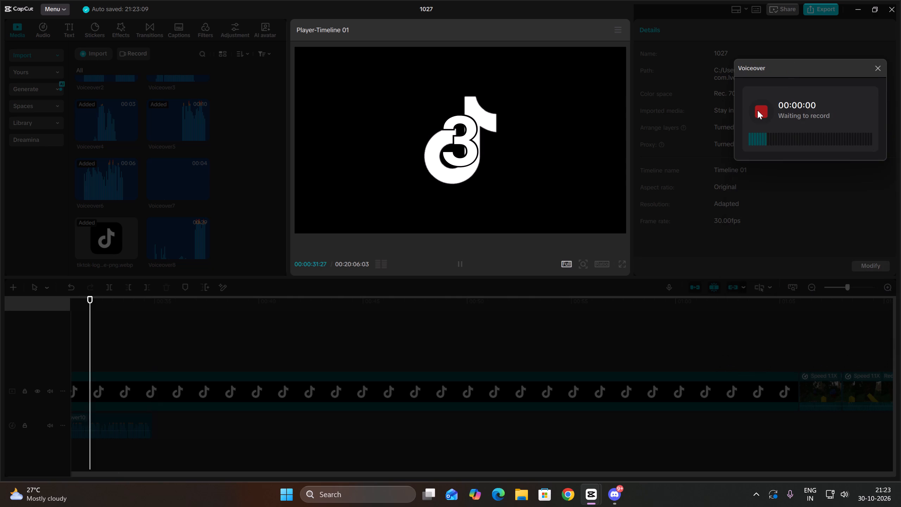
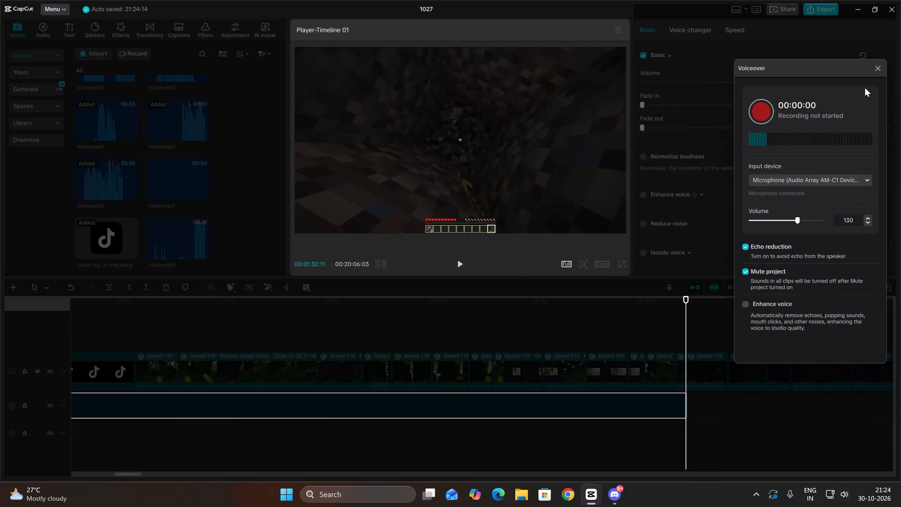
Close the voiceover recorder.
click(878, 57)
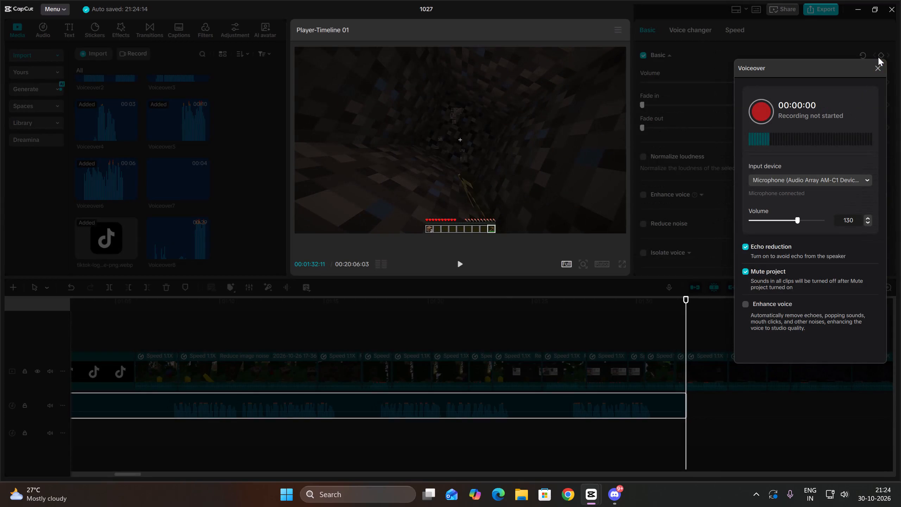
click(876, 63)
Trim the start of the new voiceover recording up to 00:00:35:22 and join it to the ninth phrase at 00:00:34:27.
key(Up)
key(Up)
key(Up)
click(325, 451)
drag(325, 449, 237, 440)
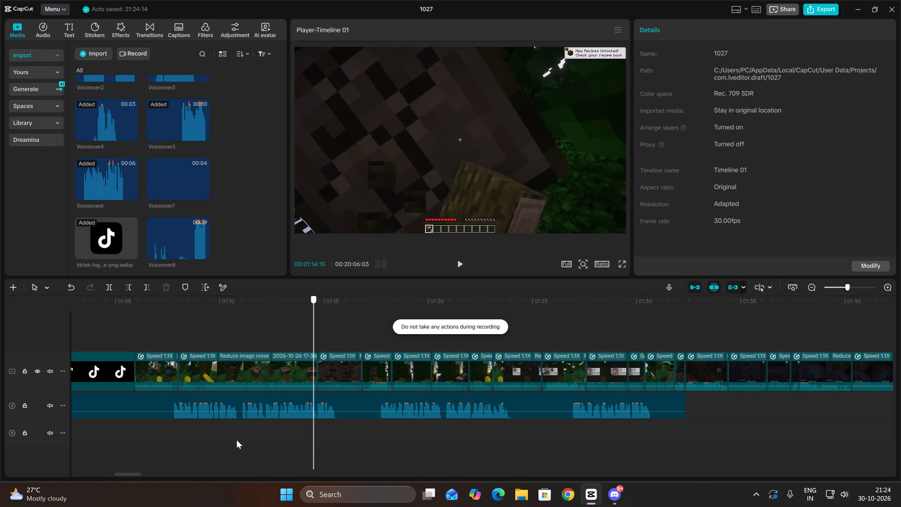
drag(237, 440, 301, 444)
key(Up)
click(322, 407)
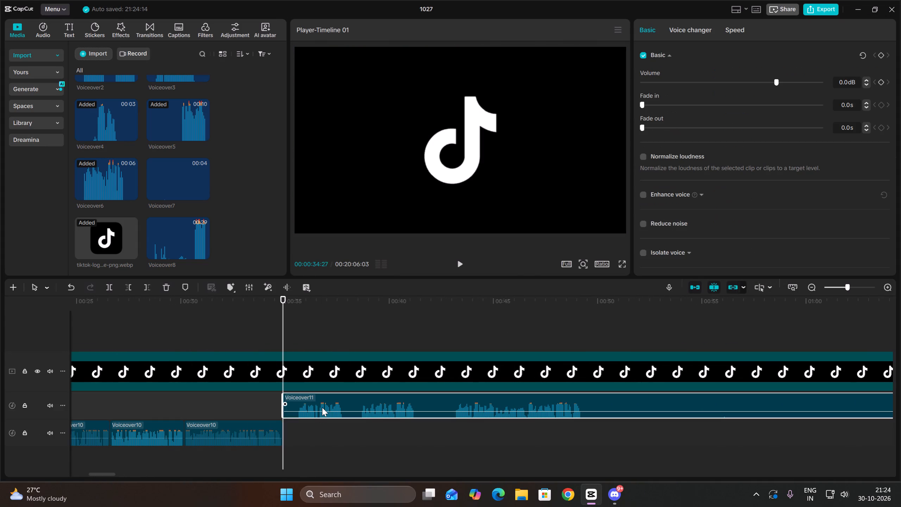
key(space)
key(space)
key(space)
key(space)
click(131, 287)
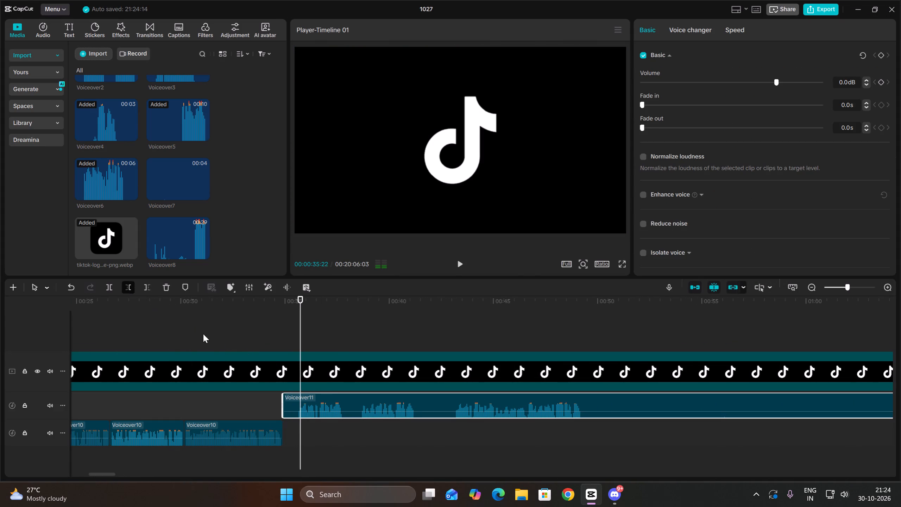
key(space)
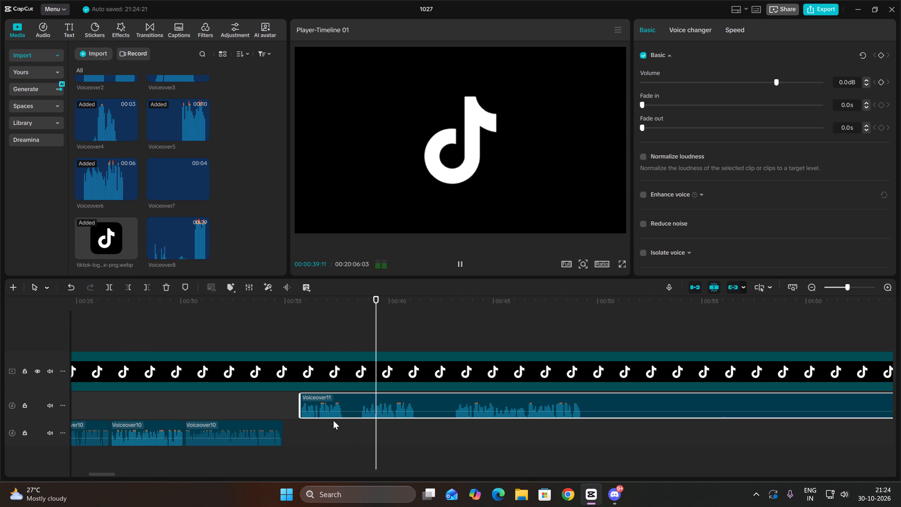
drag(343, 399, 327, 429)
Remove the silence after the tenth phrase by splitting at 00:00:36:25, trimming up to 00:00:37:22 and closing the gap.
key(Up)
key(space)
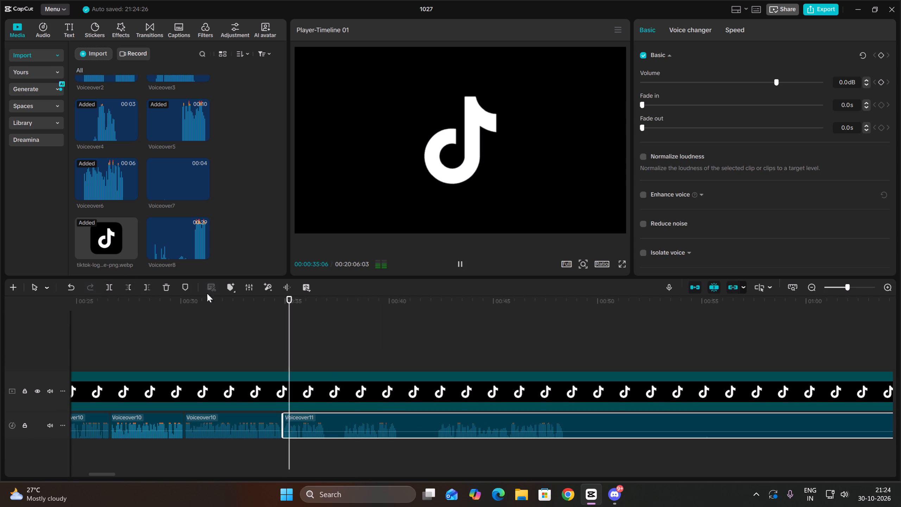
key(space)
click(111, 284)
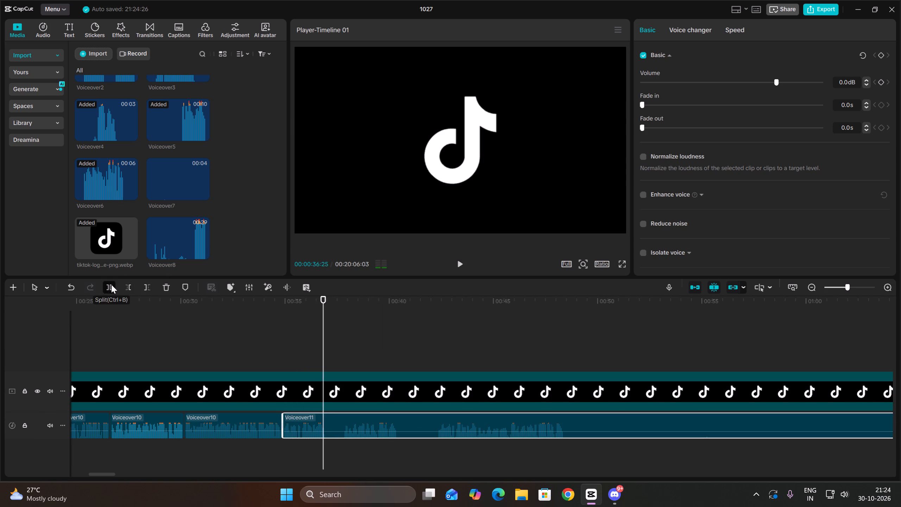
key(space)
click(126, 288)
key(space)
key(Up)
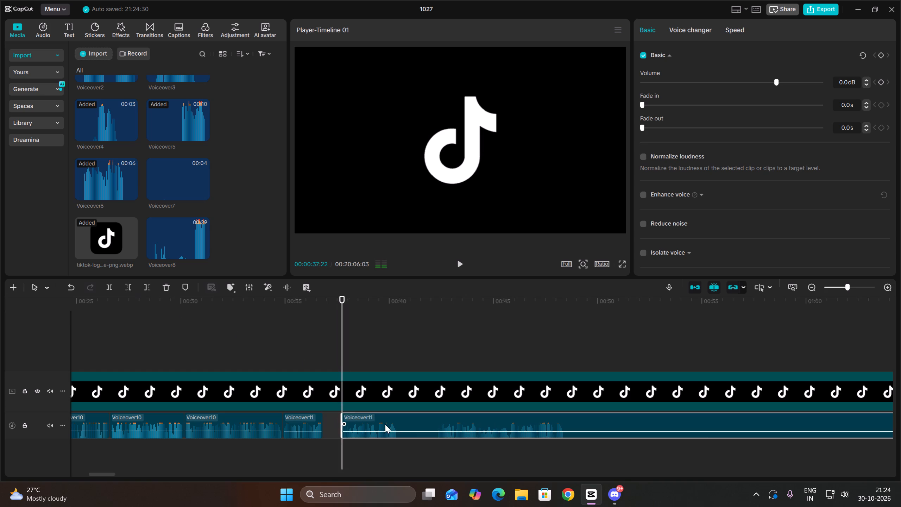
drag(384, 420, 363, 425)
Discard the take after the tenth phrase by trimming up to 00:00:41:13 and moving the remaining voiceover against 00:00:36:25.
key(Up)
key(space)
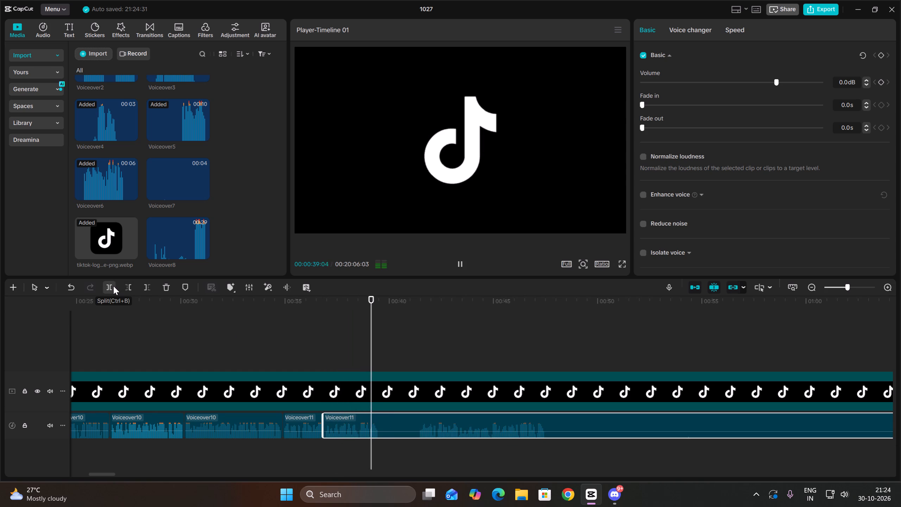
key(space)
click(130, 291)
drag(467, 415, 367, 420)
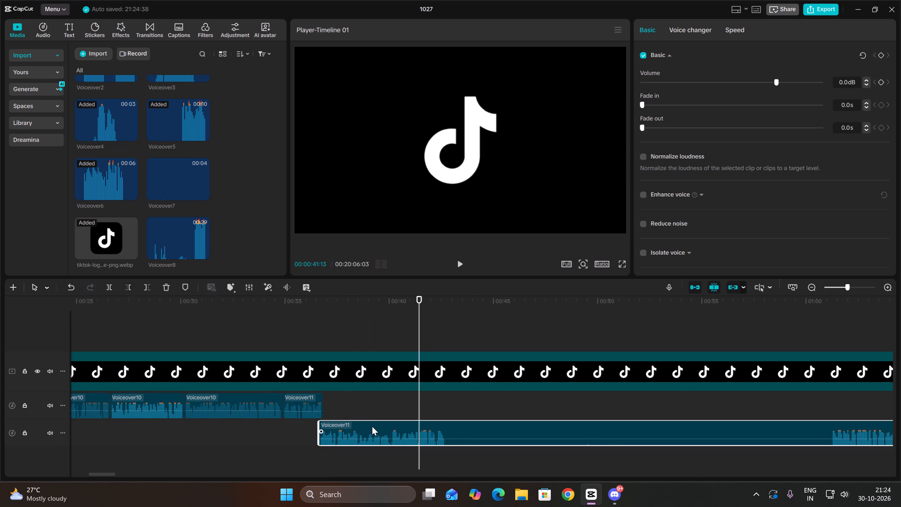
key(Up)
drag(373, 429, 379, 412)
Play back the joined voiceover from 00:00:34:27 and listen to the takes beyond one minute for the one worth keeping.
key(space)
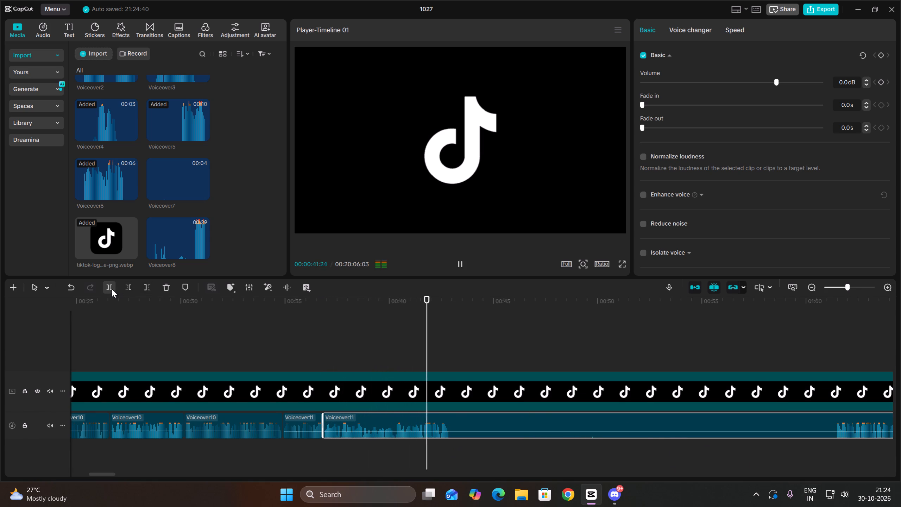
key(space)
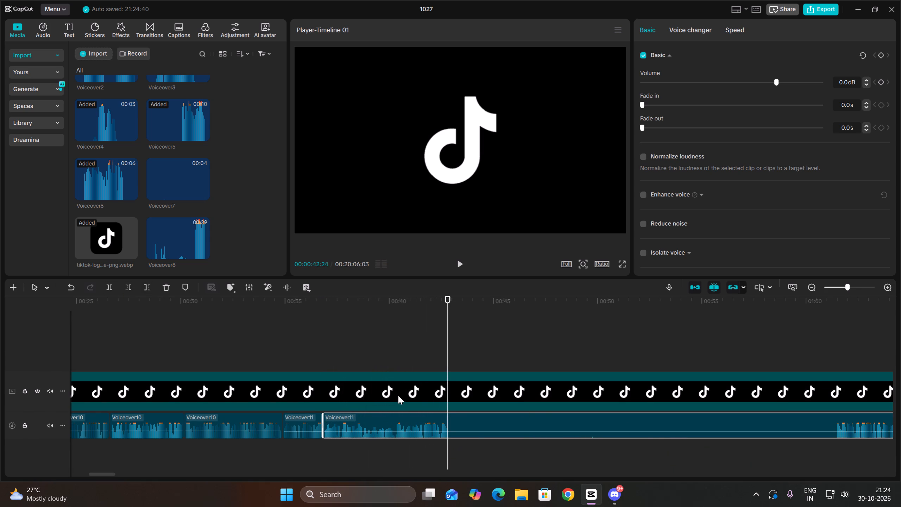
key(Up)
key(Up)
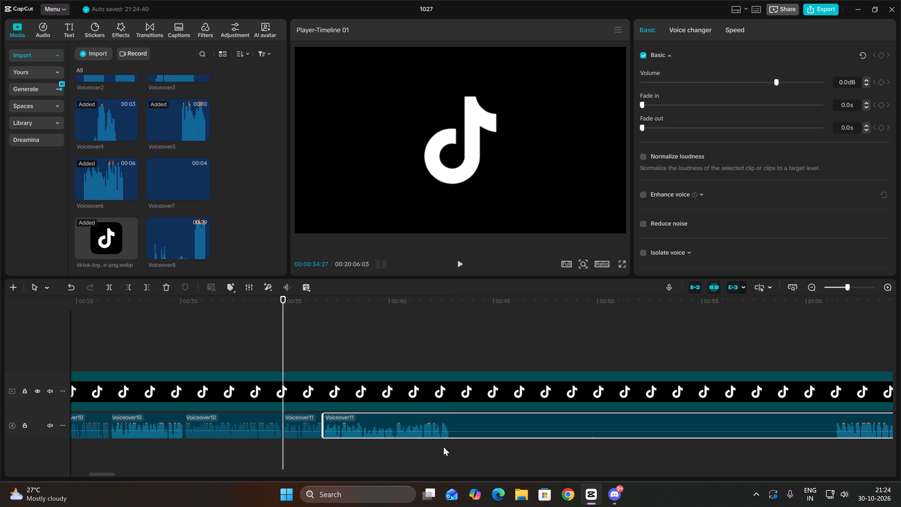
key(space)
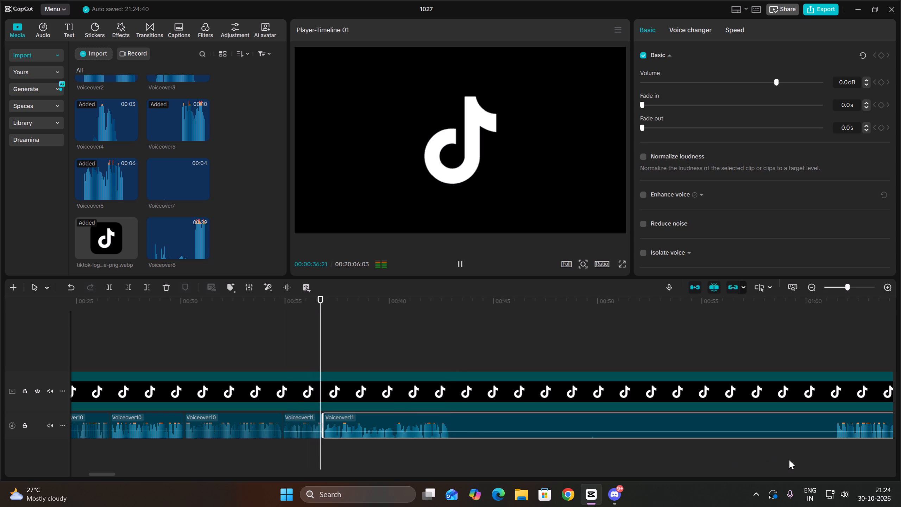
click(838, 445)
key(space)
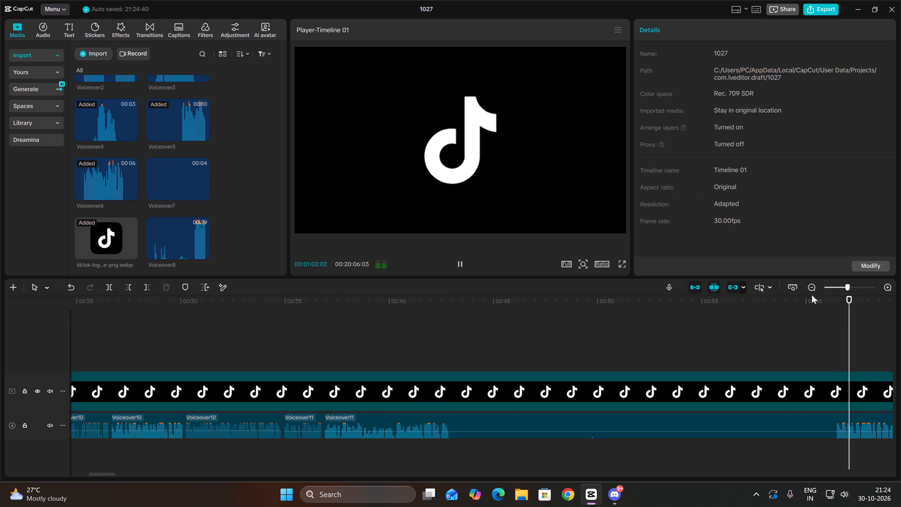
click(811, 287)
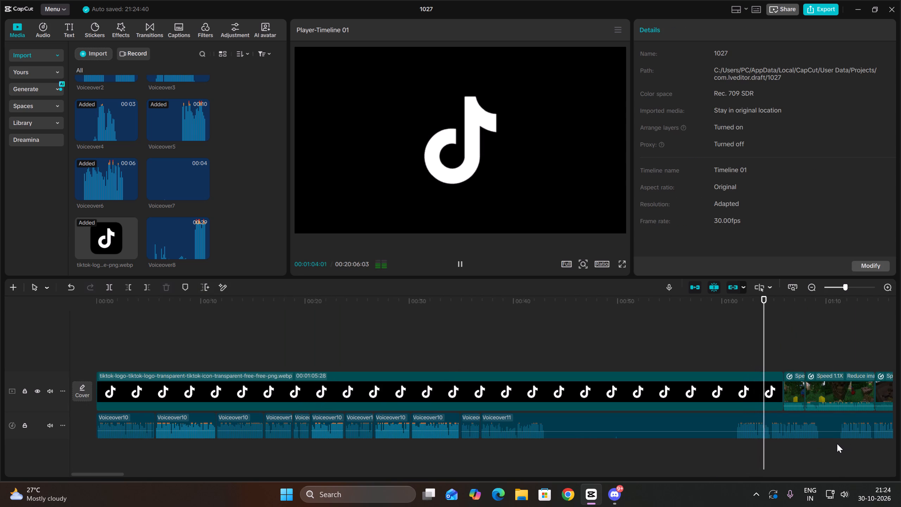
click(837, 443)
key(space)
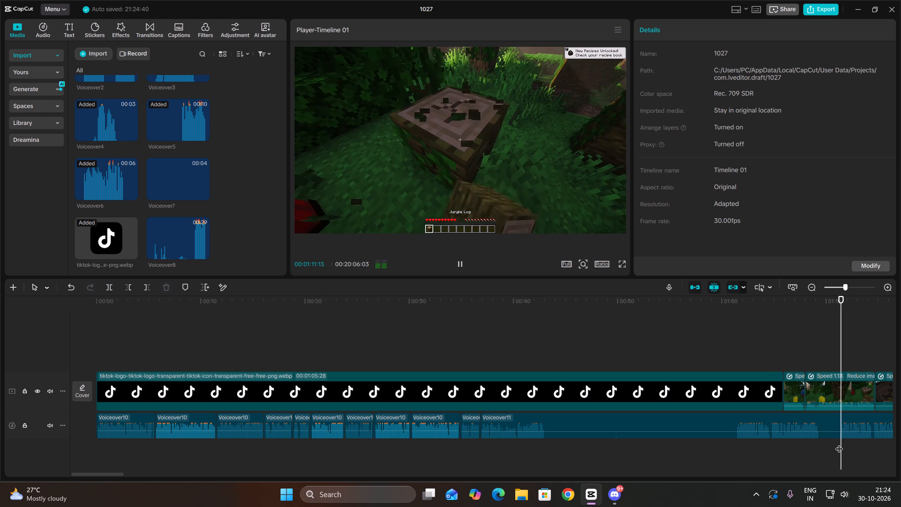
Trim the voiceover after the tenth phrase up to 00:01:10:23 and join the kept part at 00:00:36:25.
drag(854, 420, 849, 424)
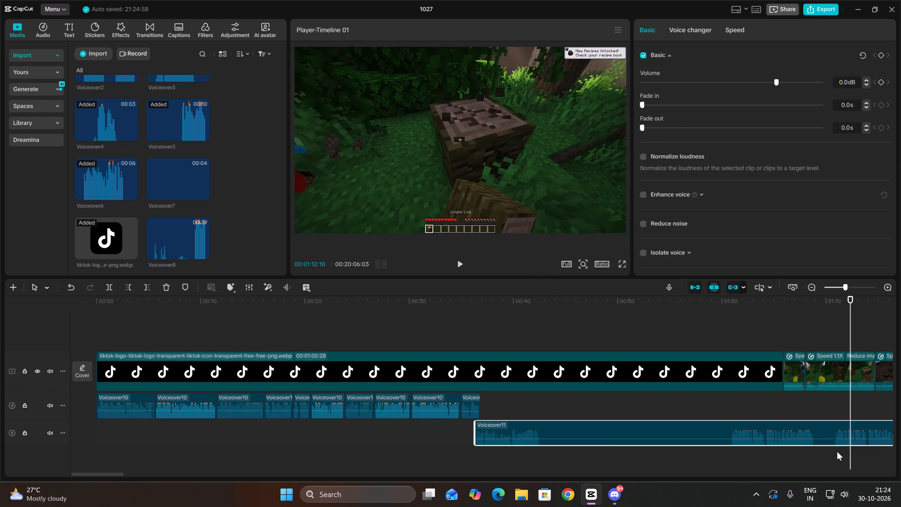
double_click(837, 451)
drag(802, 456, 798, 428)
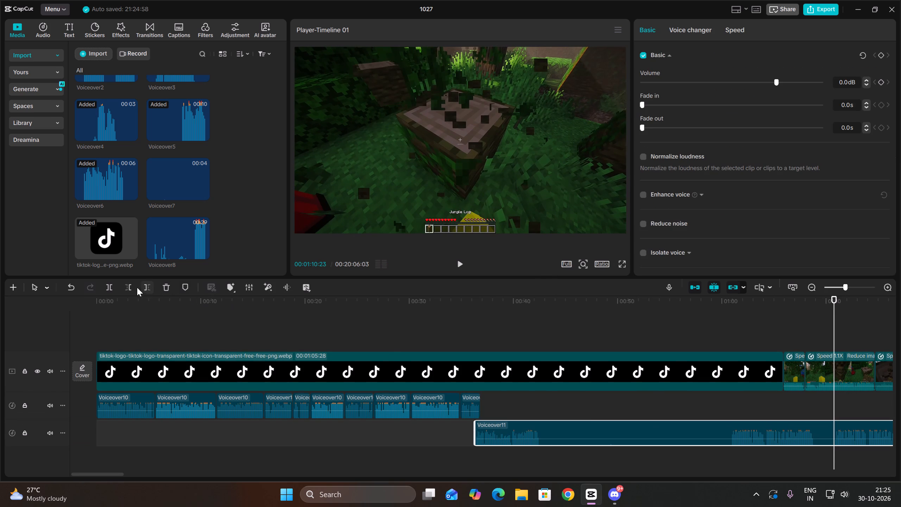
click(125, 286)
drag(857, 431, 509, 405)
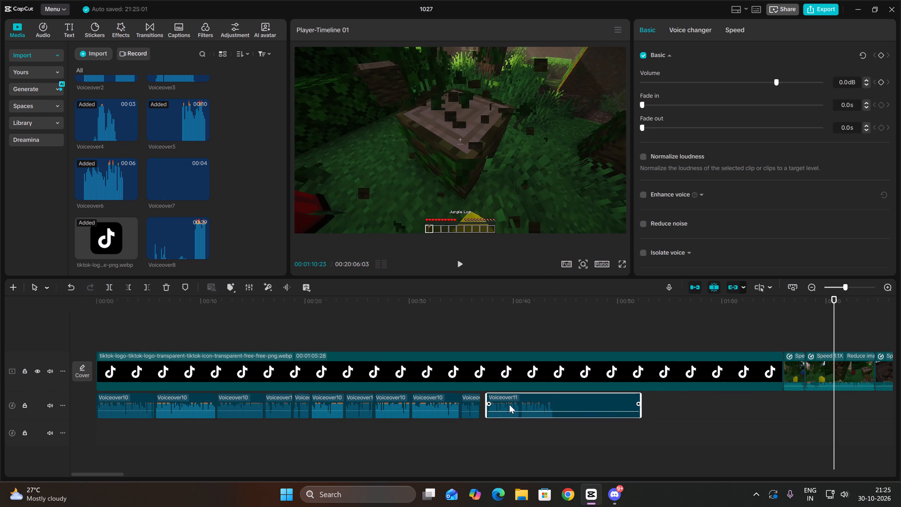
drag(509, 405, 504, 406)
Remove the pause after the eleventh phrase by splitting at about 39.7 s, trimming up to about 40.1 s and closing the gap.
click(502, 443)
key(Up)
key(space)
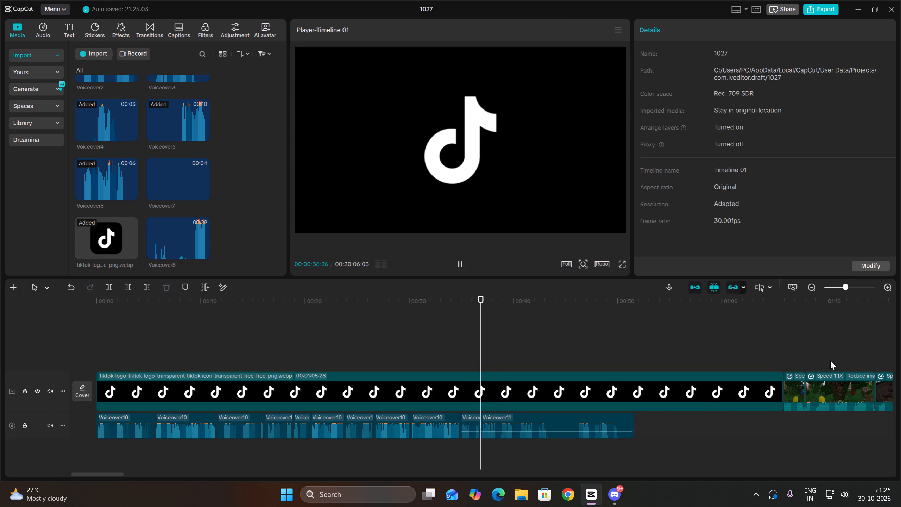
double_click(885, 287)
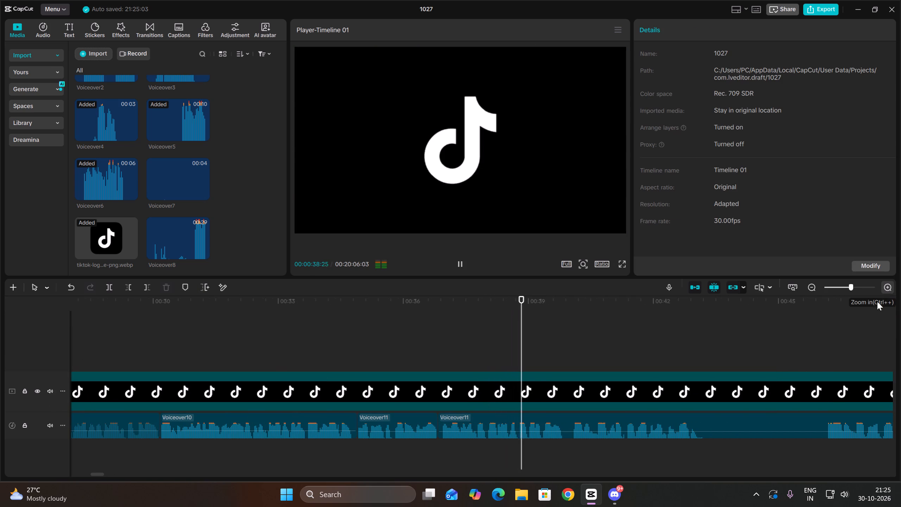
click(654, 419)
key(Up)
key(space)
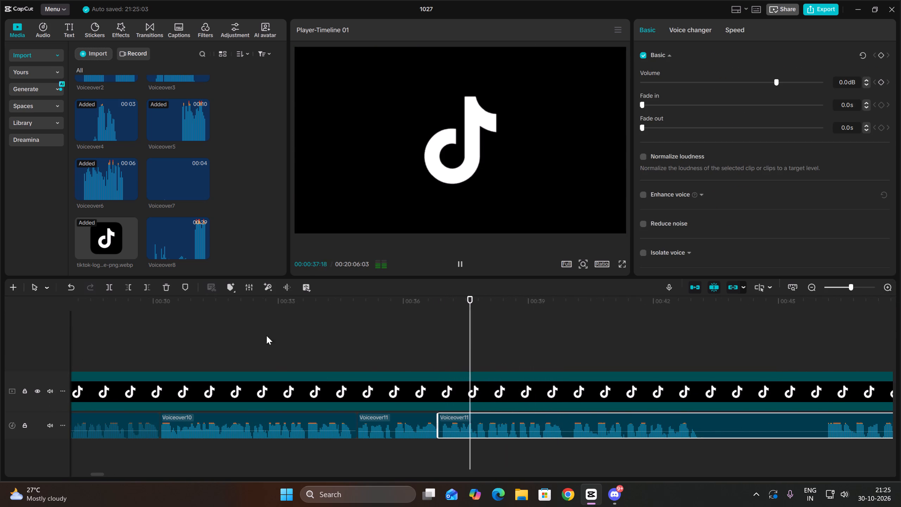
key(space)
click(109, 287)
key(space)
click(124, 282)
key(space)
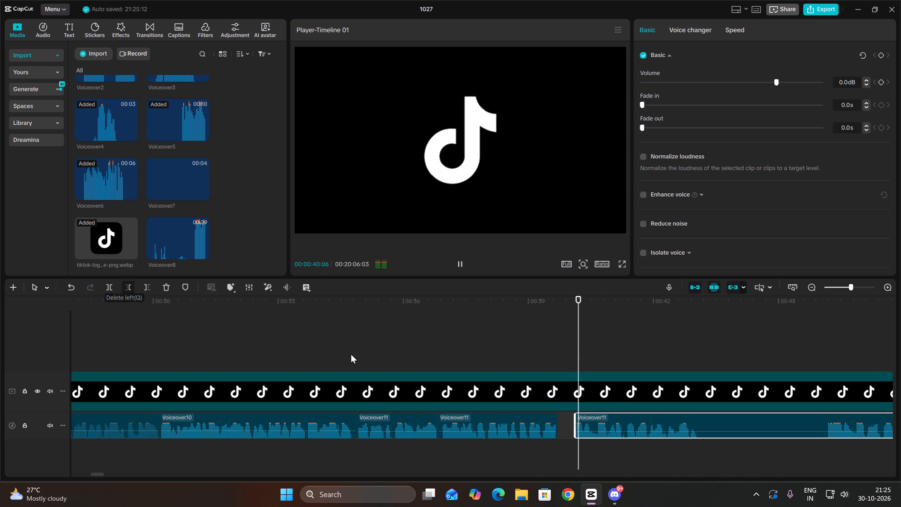
key(Up)
drag(625, 424, 606, 428)
Discard the take after the eleventh phrase by trimming up to 00:00:45:23 and moving the remaining voiceover against the eleventh phrase.
key(Up)
key(space)
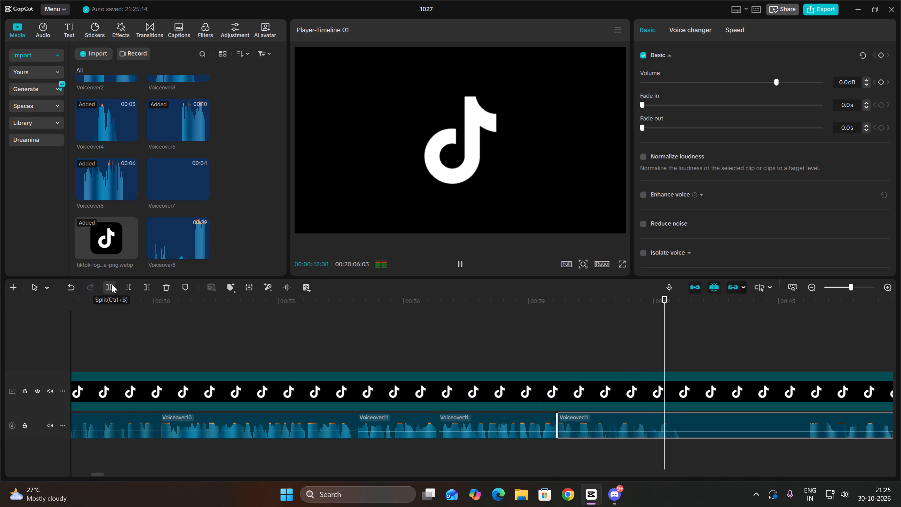
key(space)
key(space)
key(space)
click(129, 283)
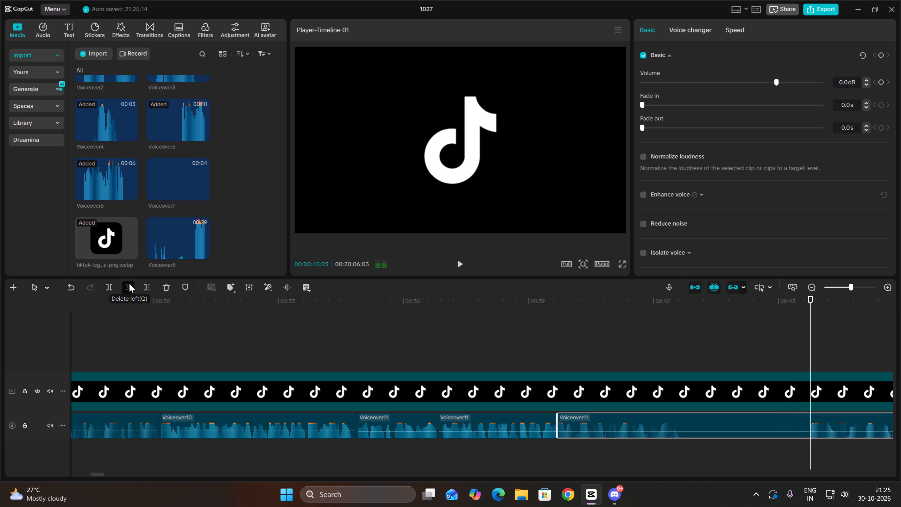
drag(849, 422, 598, 427)
Play back the twelfth phrase and cut off the voiceover after 00:00:43:10.
key(Up)
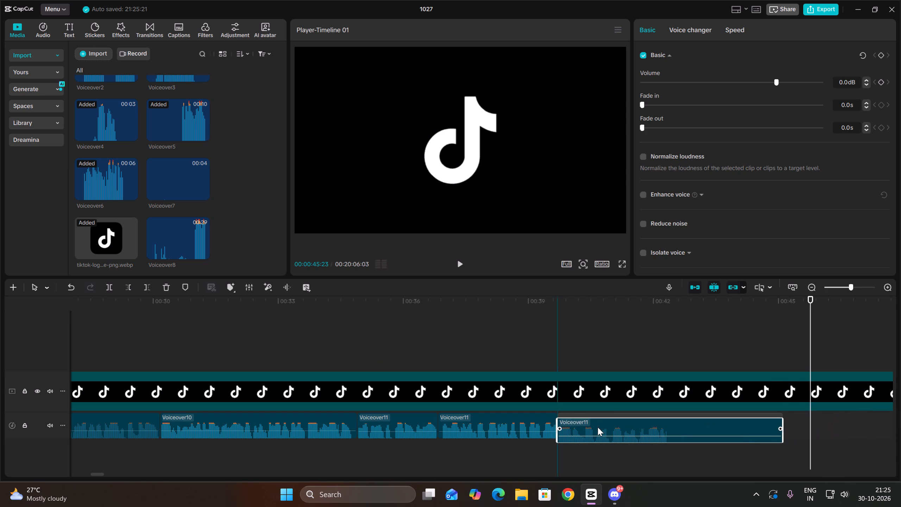
key(Up)
key(Up)
key(space)
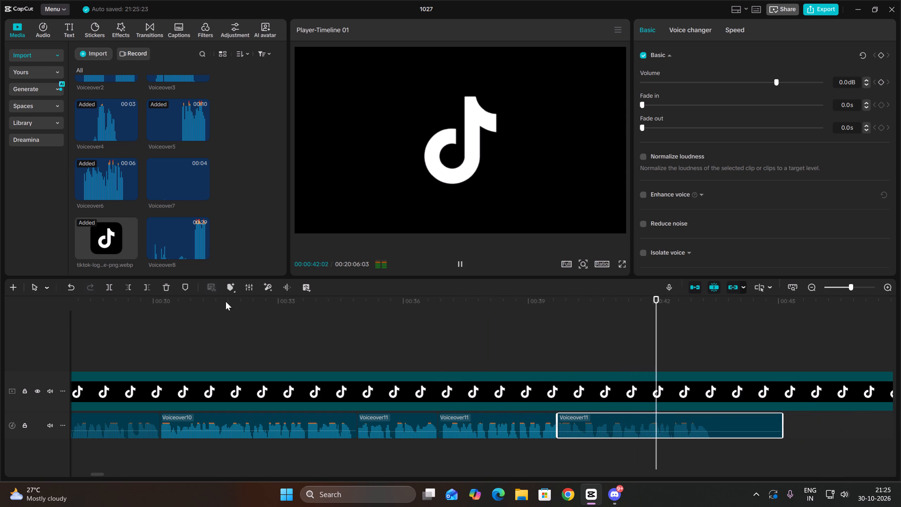
key(space)
click(146, 291)
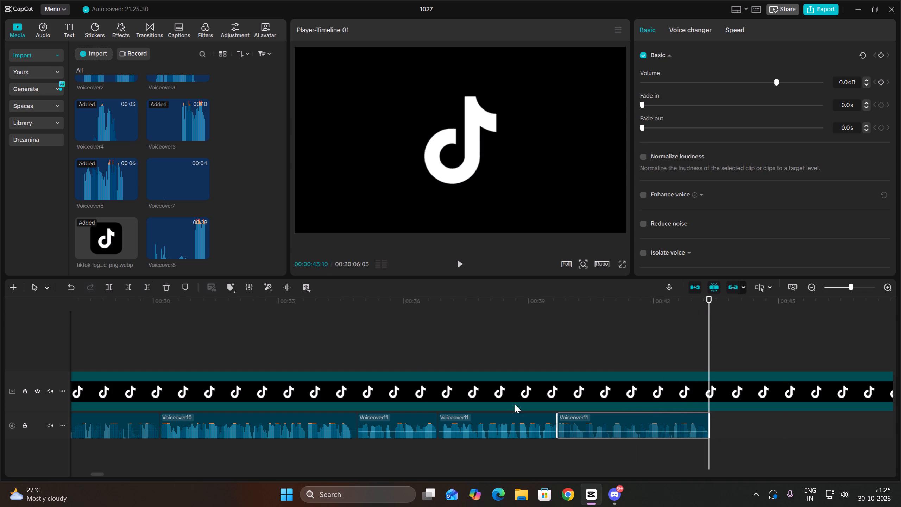
Extend the eleventh phrase's end and the twelfth phrase's start by a few frames, and close the gap between them.
click(547, 422)
drag(557, 418, 563, 418)
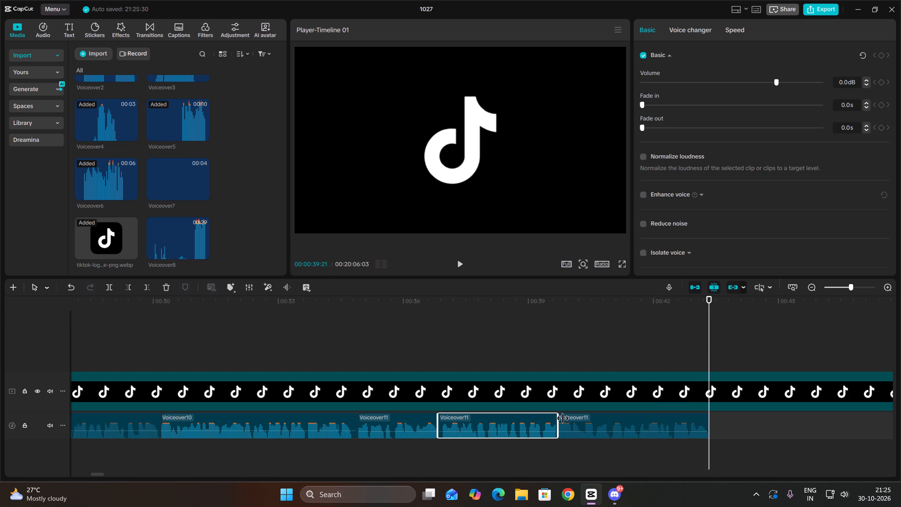
drag(563, 418, 563, 418)
key(Up)
click(563, 418)
click(548, 419)
drag(574, 420, 583, 421)
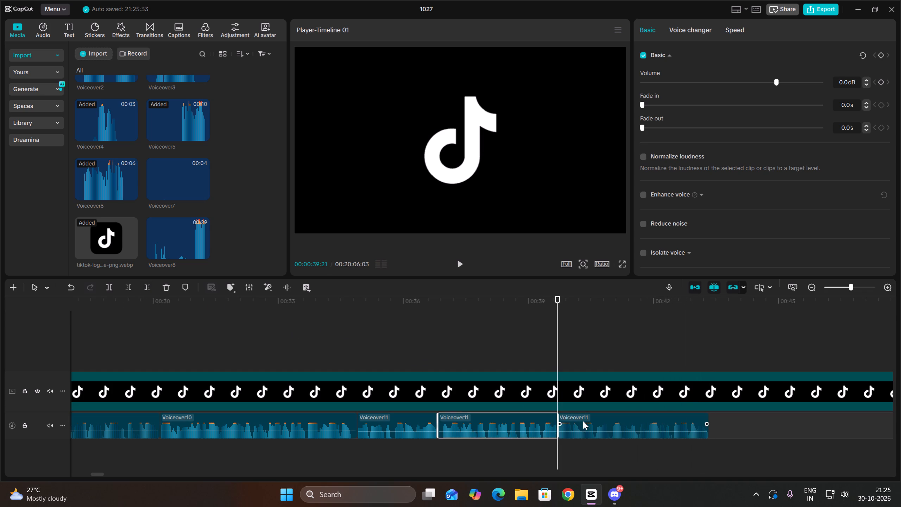
drag(583, 421, 594, 422)
click(552, 420)
click(558, 418)
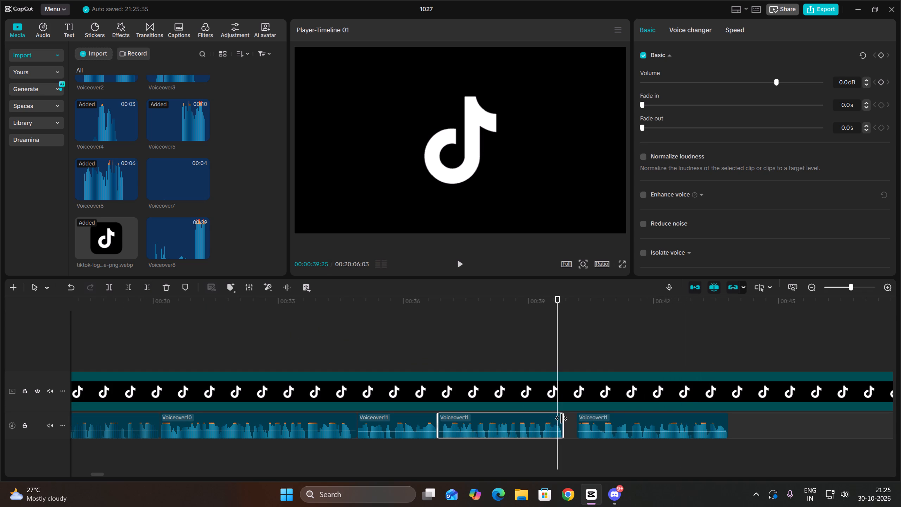
click(584, 421)
click(576, 420)
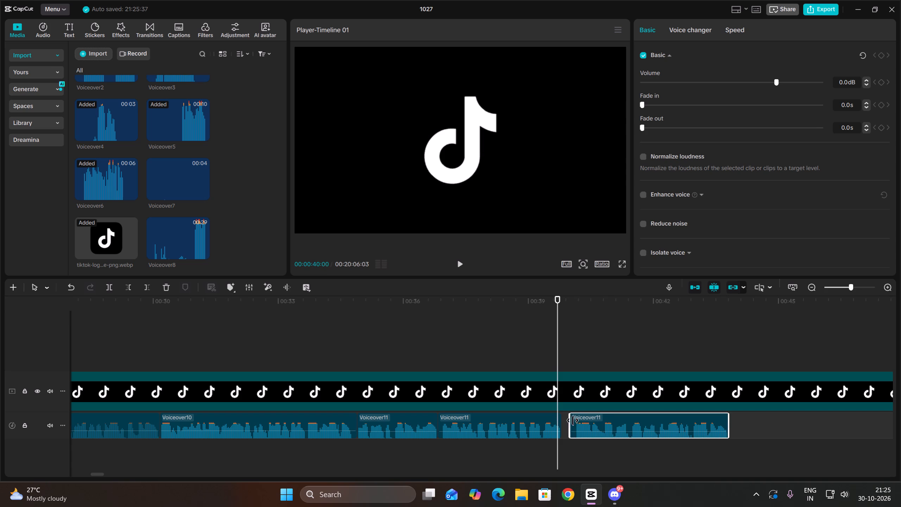
drag(594, 423, 582, 427)
Play back the voiceover from 00:00:36:25 across the adjusted join between the eleventh and twelfth phrases.
key(Up)
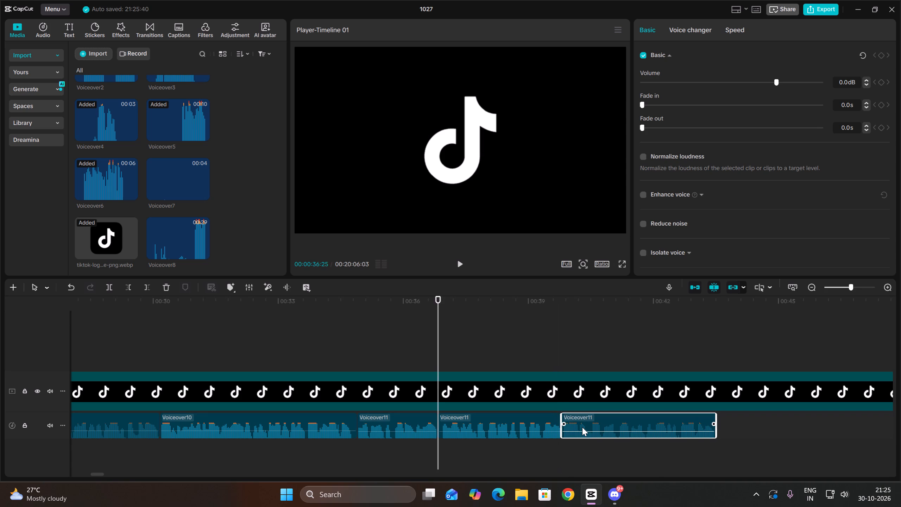
key(space)
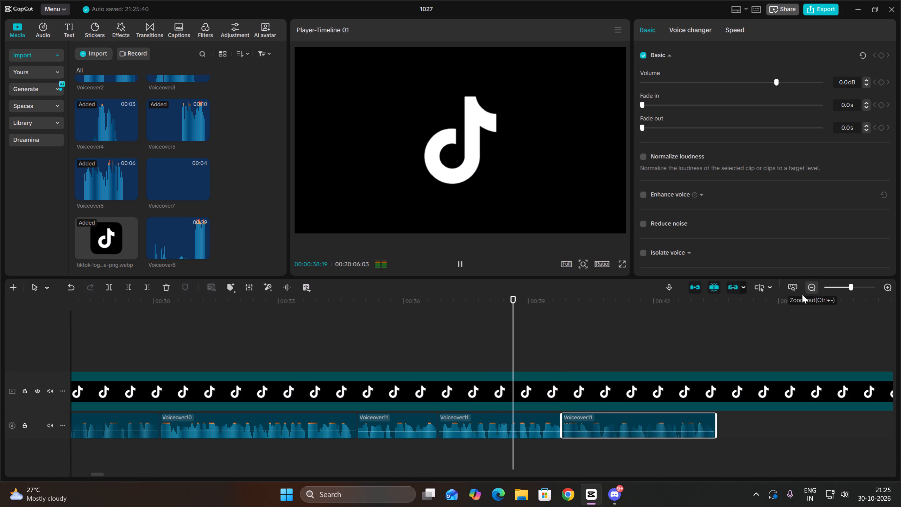
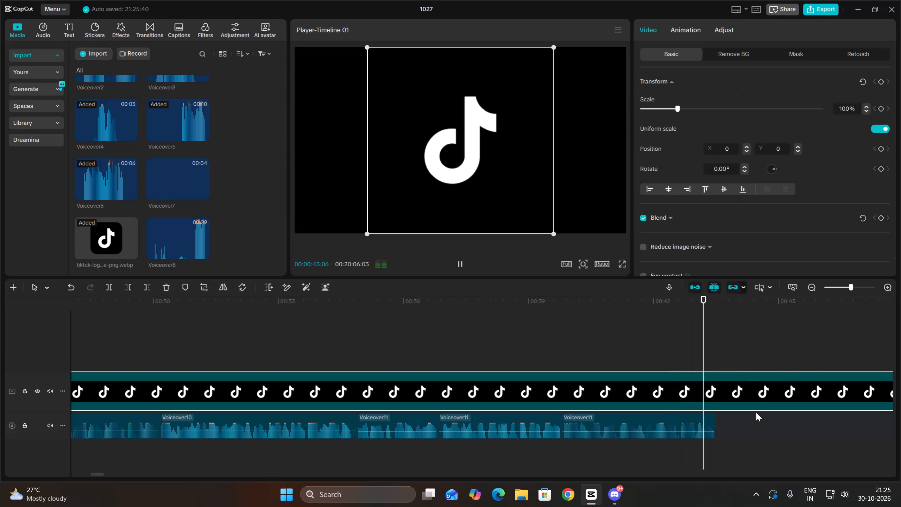
Trim off the TikTok logo image after 00:00:43:15, where the voiceover ends.
key(Up)
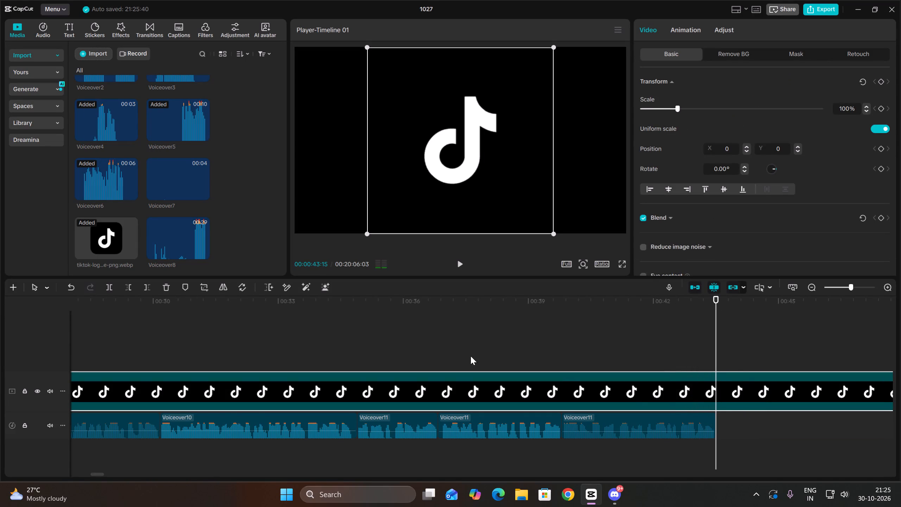
click(143, 283)
Set the volume of all voiceover clips under the TikTok logo image to 2 dB and enable noise reduction on them.
ctrl+scroll(669, 406, down, 15)
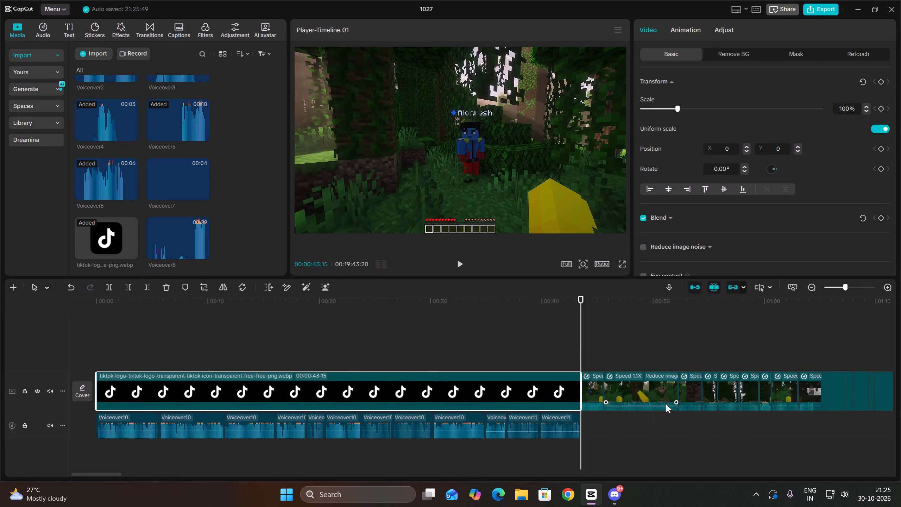
ctrl+scroll(666, 404, down, 1)
drag(428, 431, 25, 429)
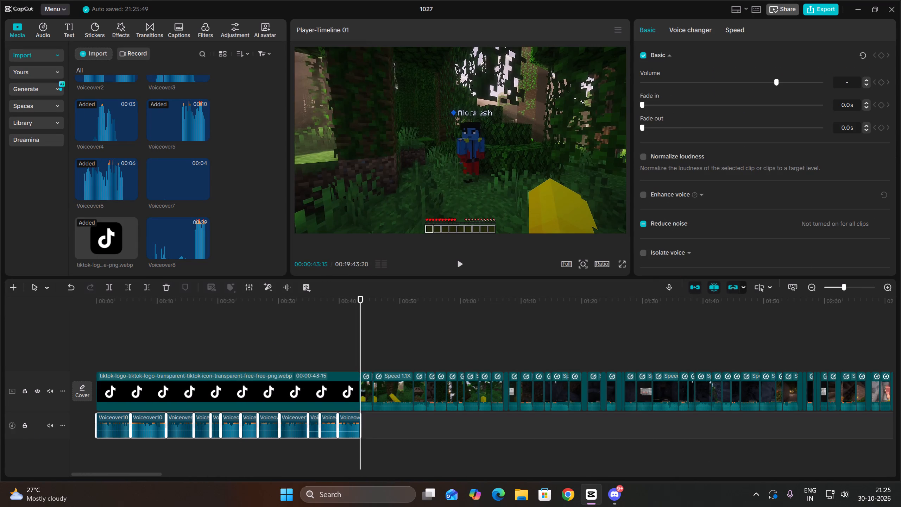
click(833, 75)
click(844, 80)
key(2)
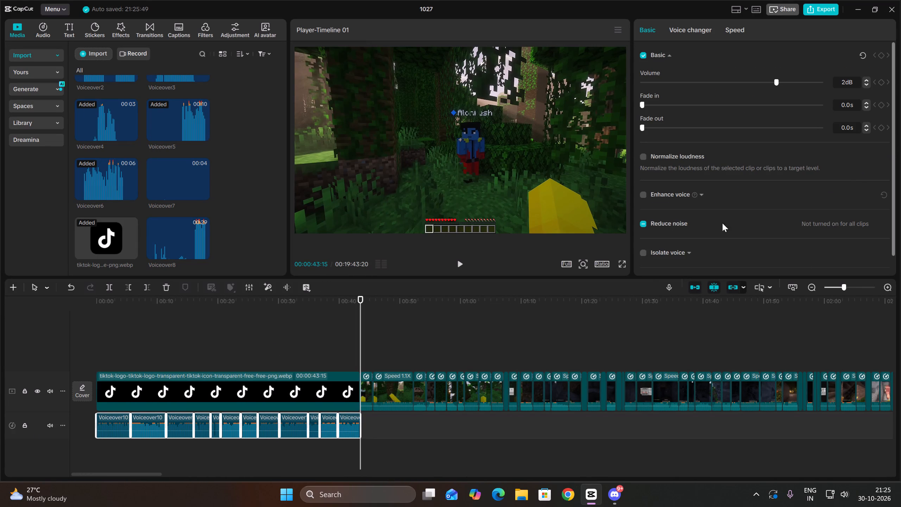
click(642, 221)
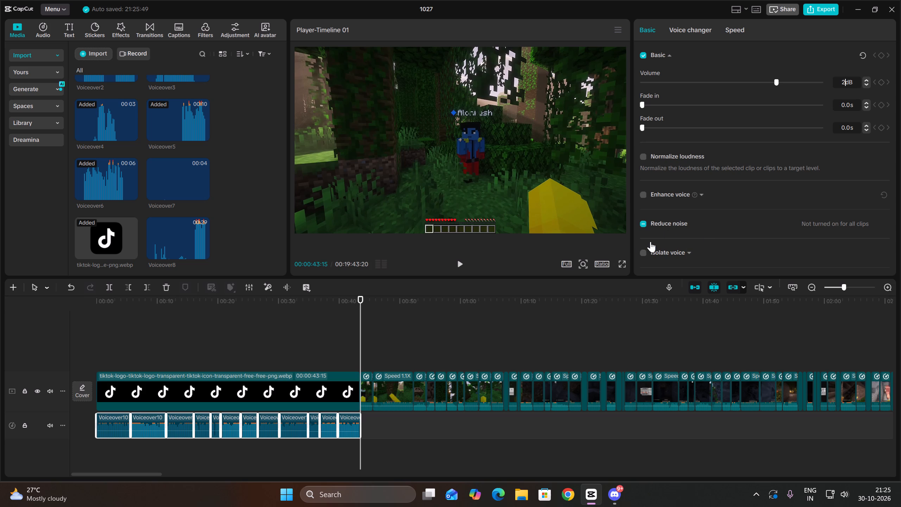
Play back the processed voiceover from the start of the timeline.
click(264, 331)
drag(264, 331, 0, 337)
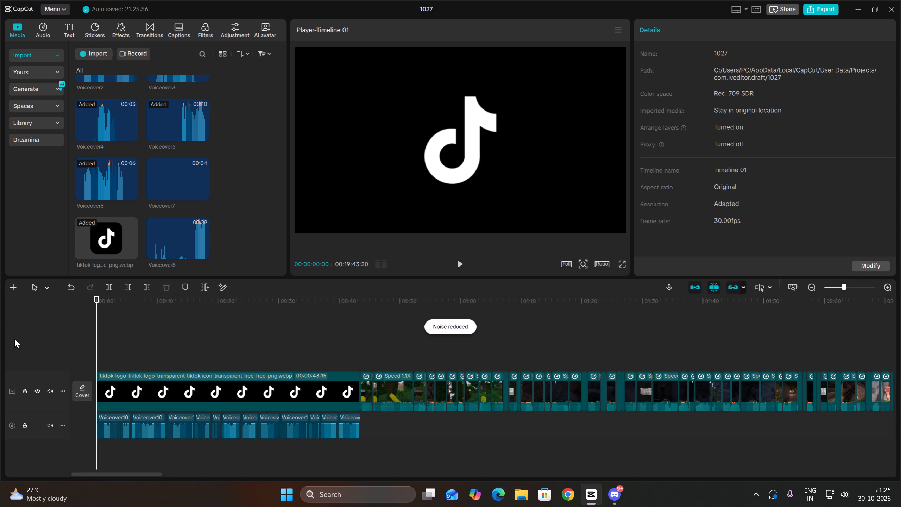
key(space)
drag(405, 431, 333, 428)
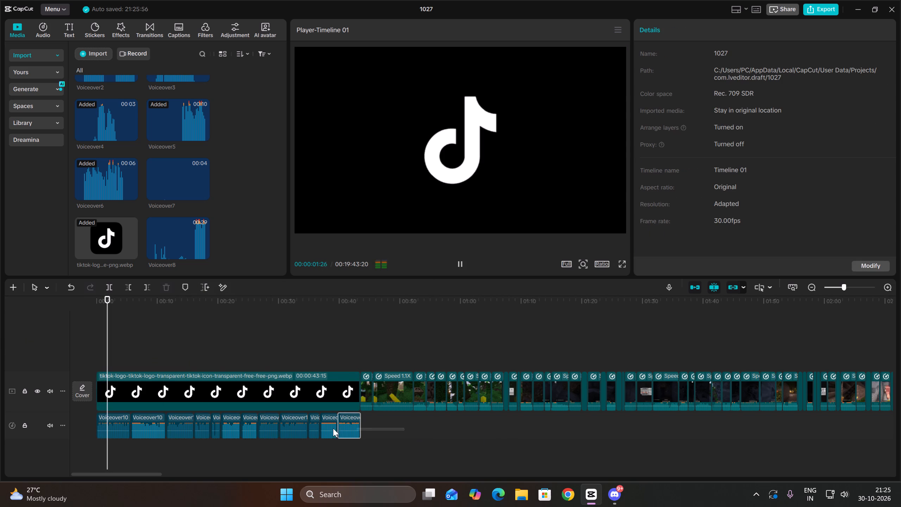
drag(333, 428, 433, 469)
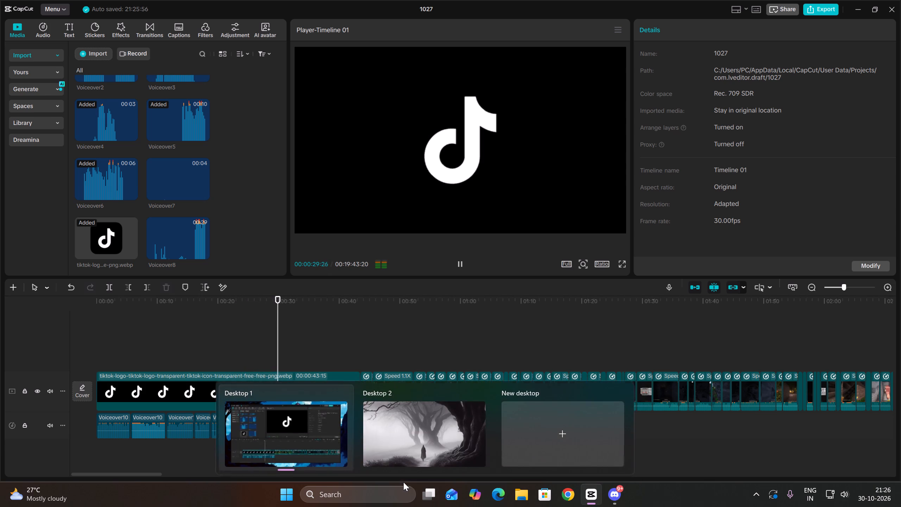
Switch to Prism Launcher.
click(361, 491)
text(pri)
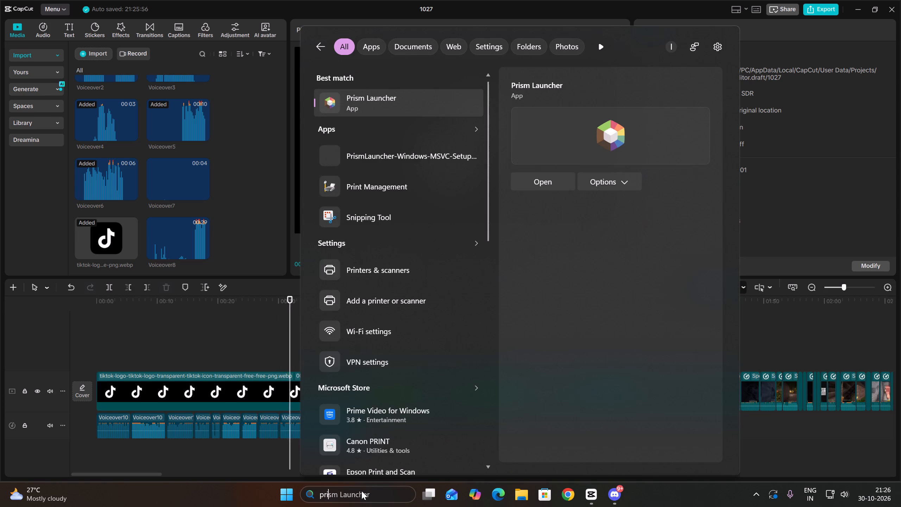
key(Return)
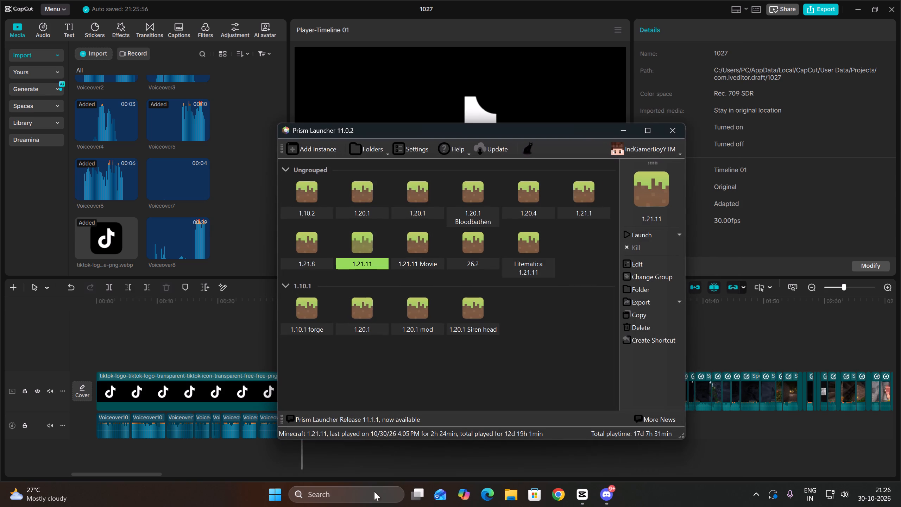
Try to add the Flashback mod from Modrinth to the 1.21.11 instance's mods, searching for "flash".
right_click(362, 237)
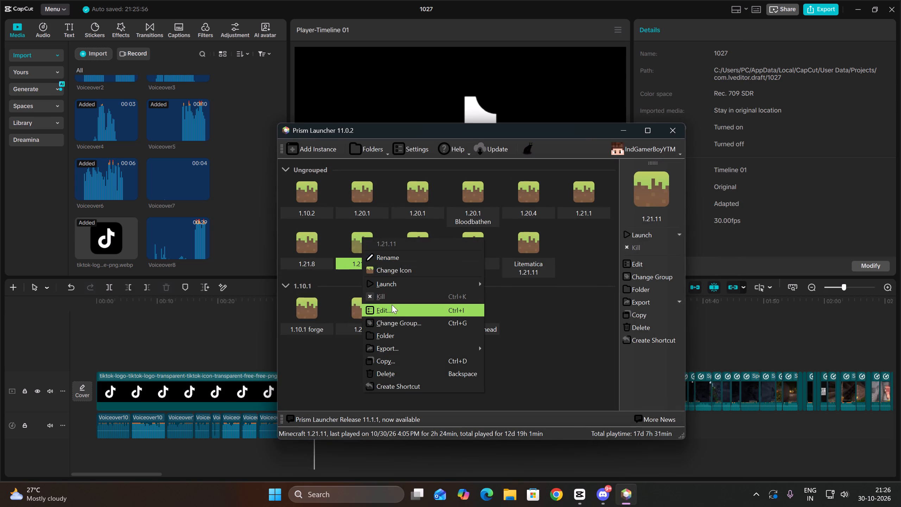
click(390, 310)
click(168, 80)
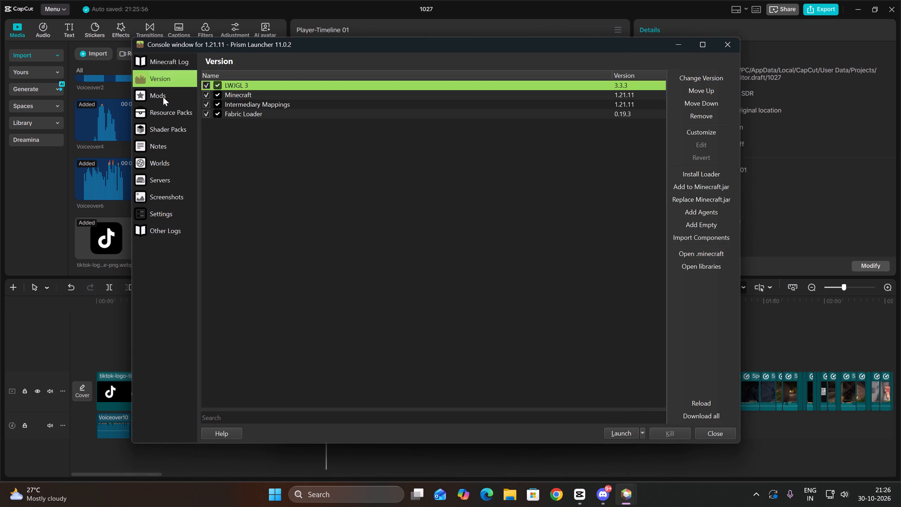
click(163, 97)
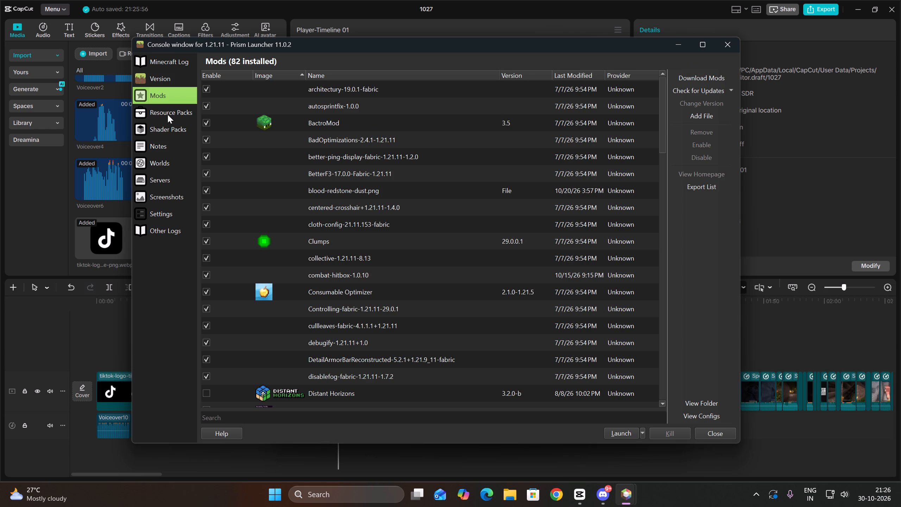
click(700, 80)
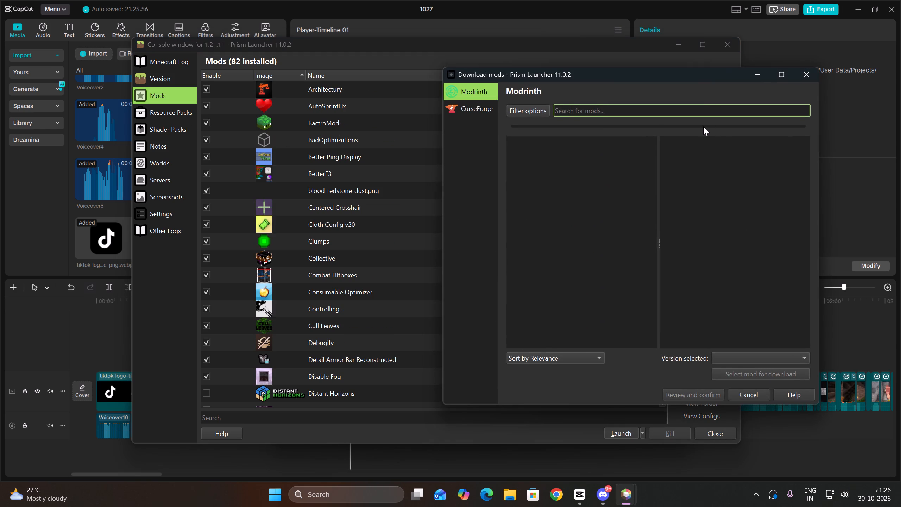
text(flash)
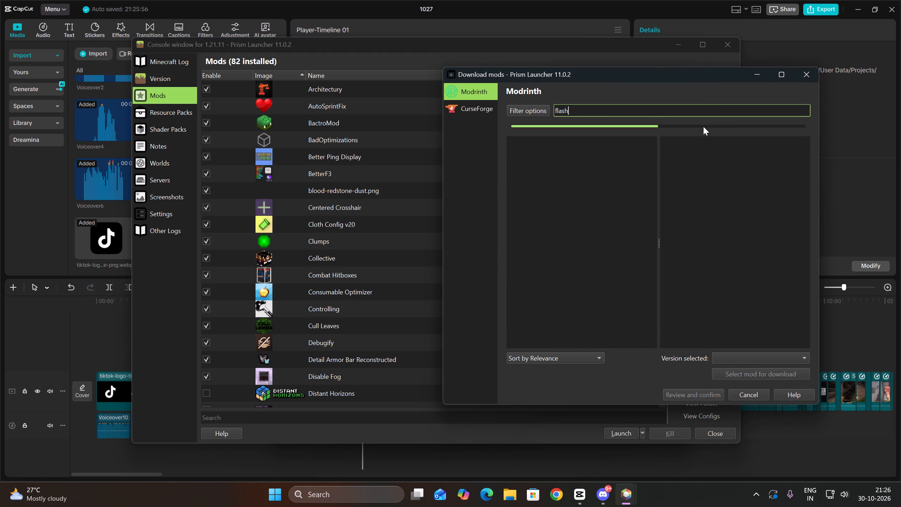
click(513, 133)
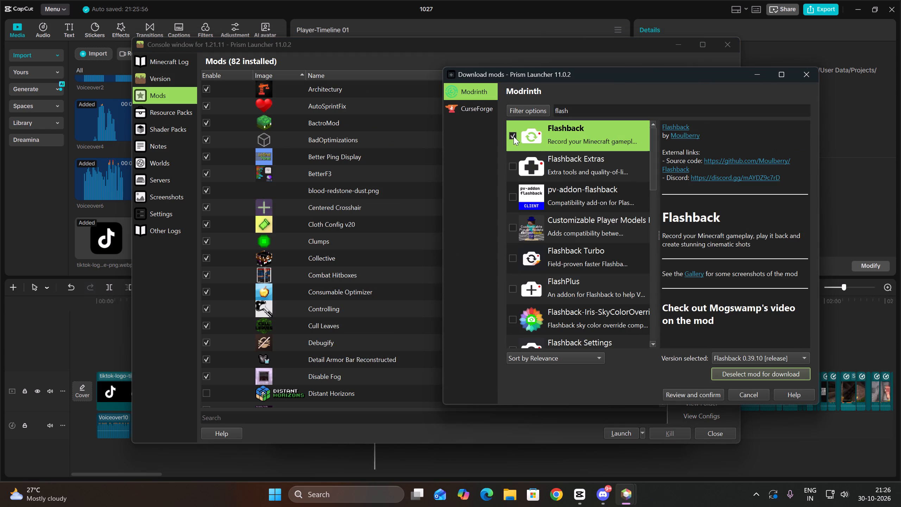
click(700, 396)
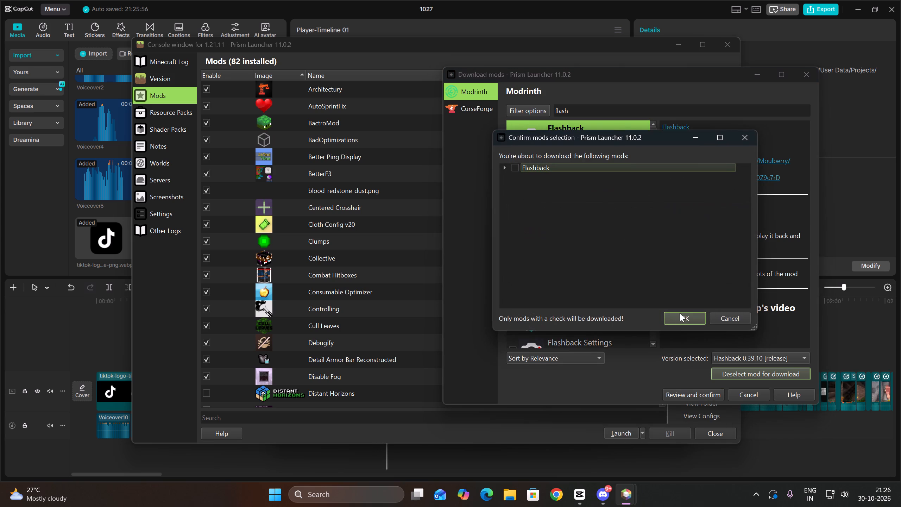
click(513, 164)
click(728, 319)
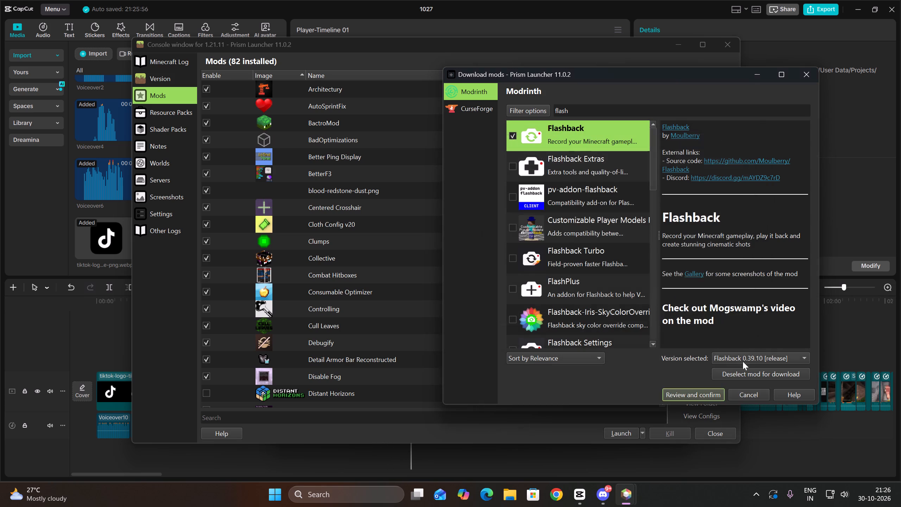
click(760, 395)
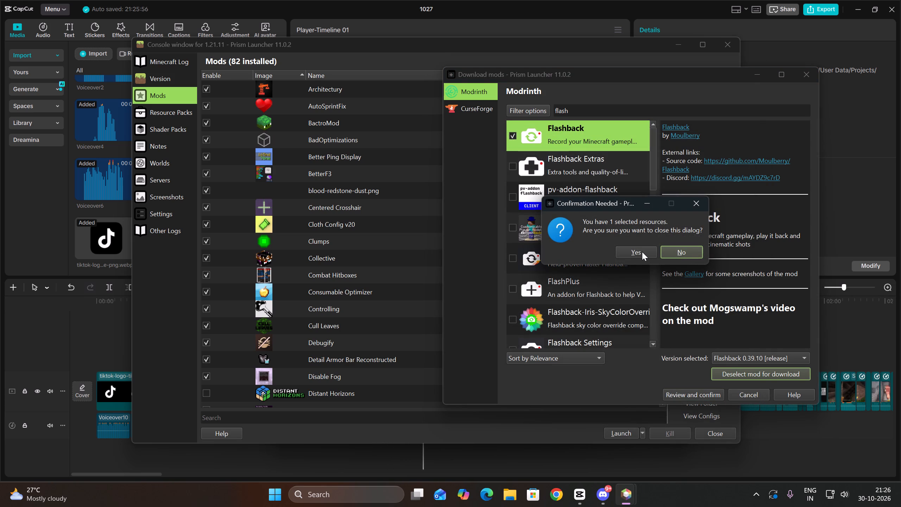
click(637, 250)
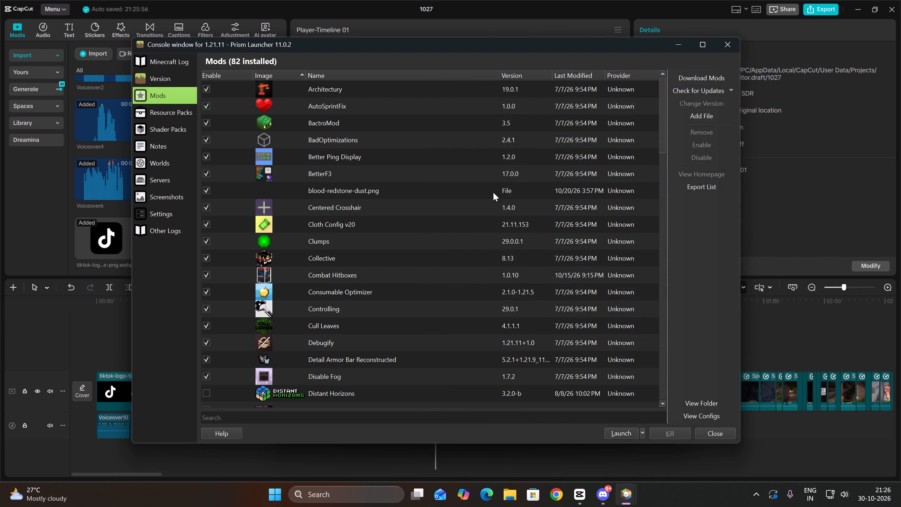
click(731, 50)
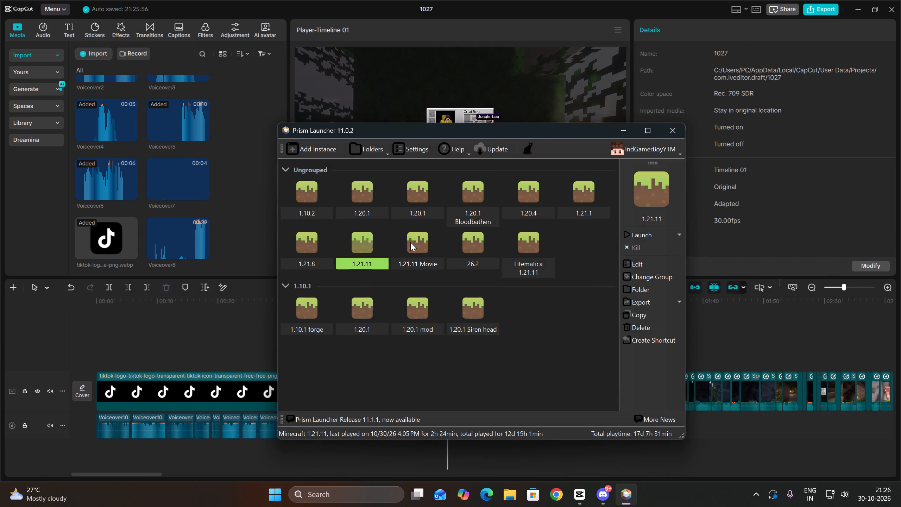
Bring up the installed mods of the 1.20.1 instance in the 1.10.1 group.
click(366, 317)
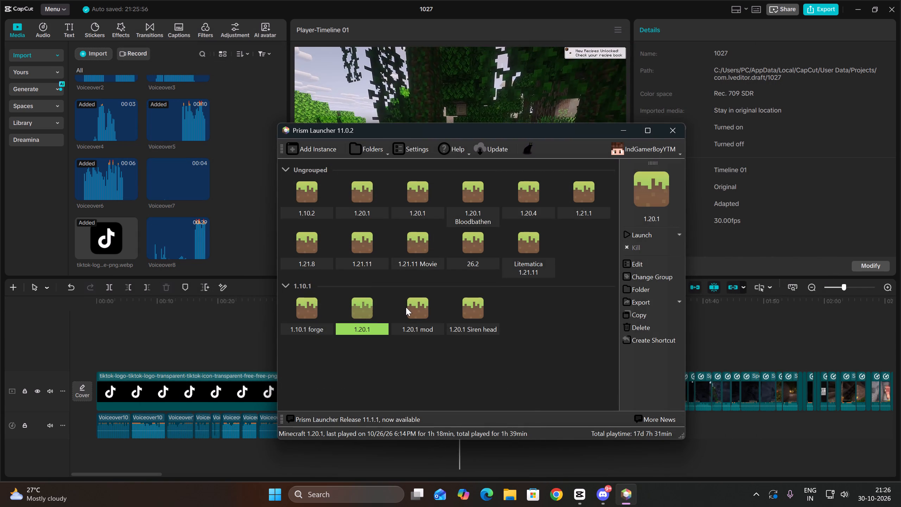
right_click(414, 306)
click(377, 358)
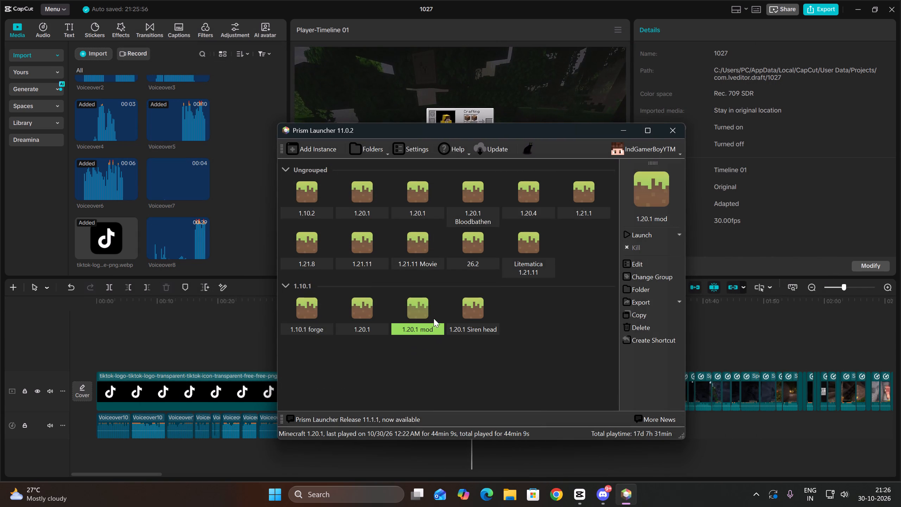
right_click(367, 308)
click(336, 367)
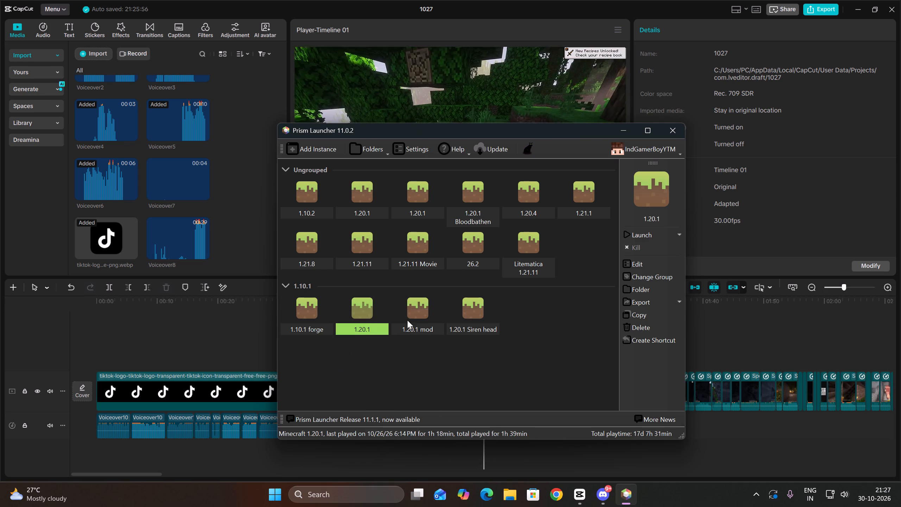
right_click(413, 310)
click(378, 372)
right_click(375, 310)
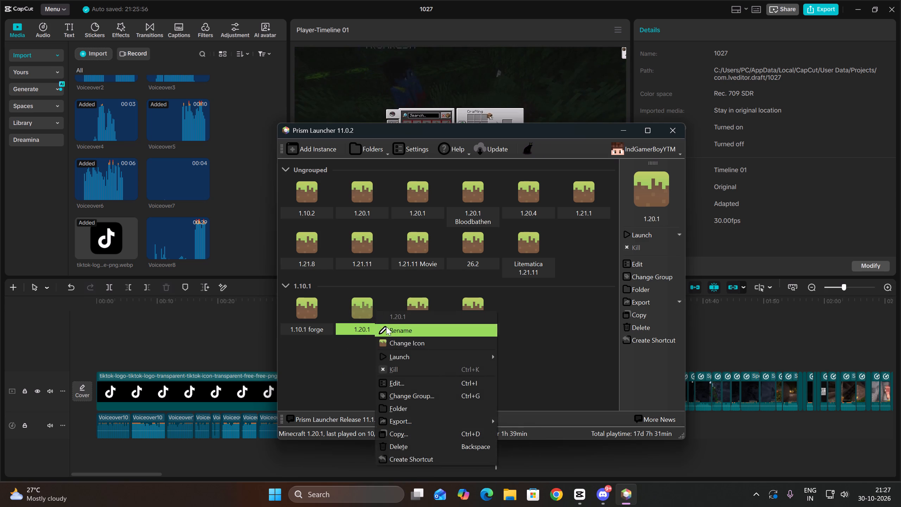
click(414, 384)
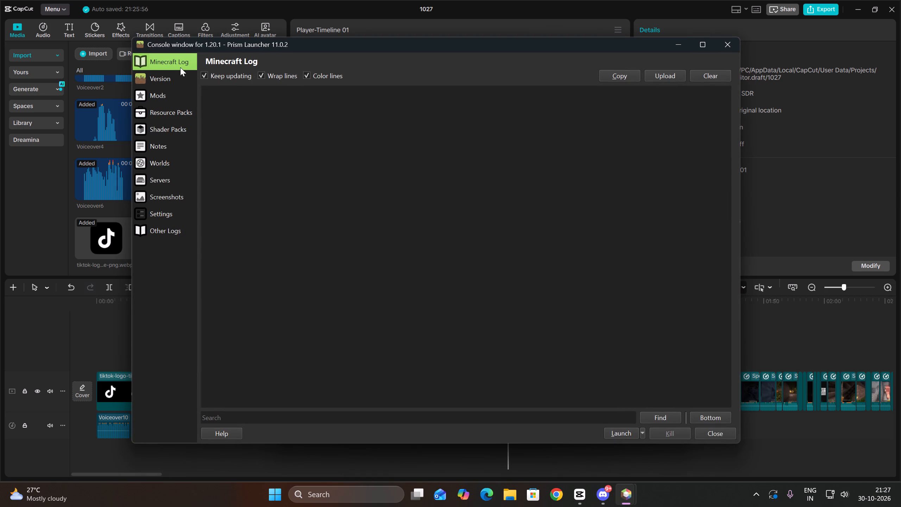
click(172, 74)
click(175, 99)
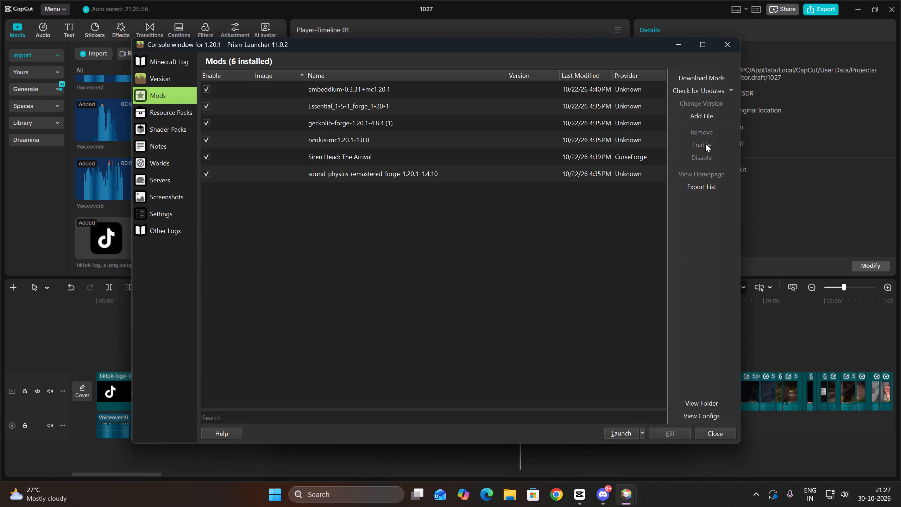
Search Modrinth's downloadable mods for the 1.20.1 instance with "flashback" and with "flash", and close the mod download window.
click(706, 71)
click(706, 75)
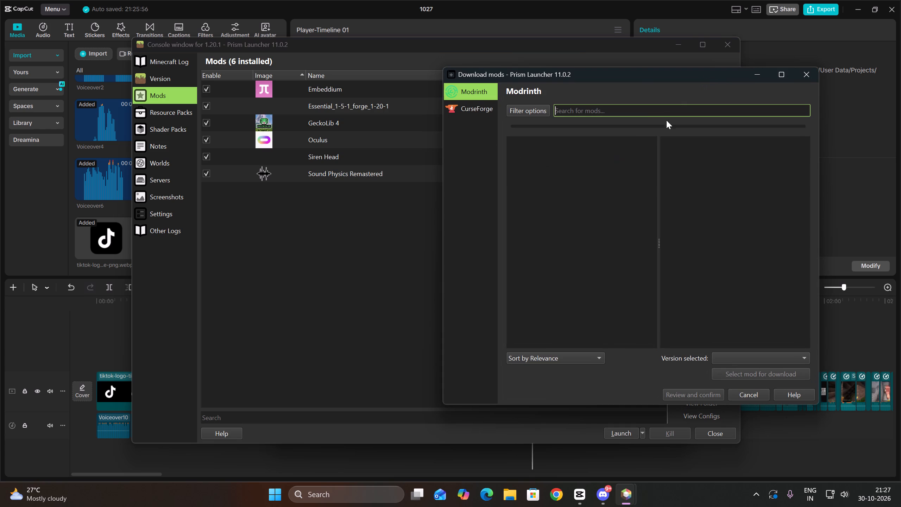
text(flashback)
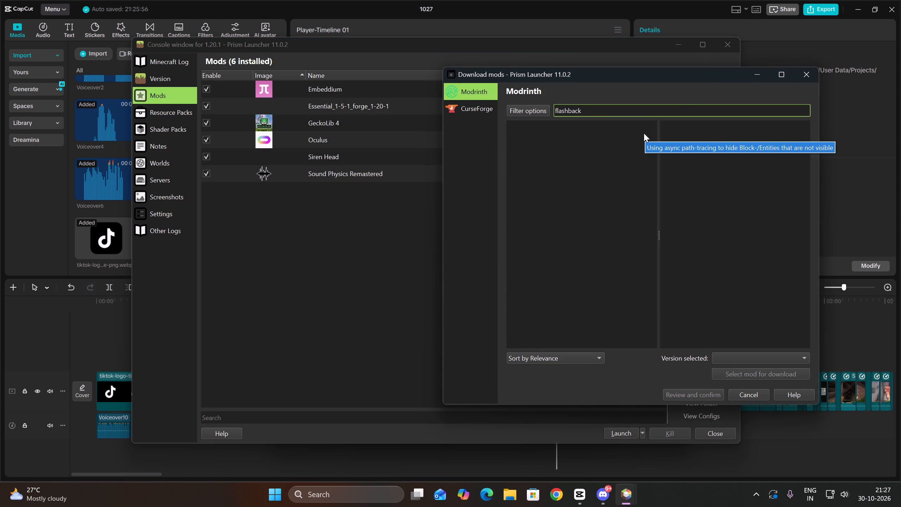
click(540, 135)
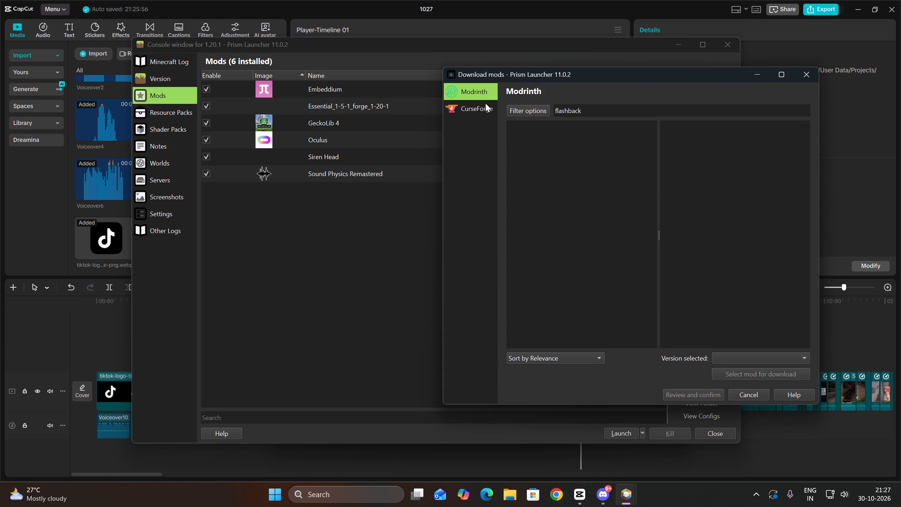
click(603, 109)
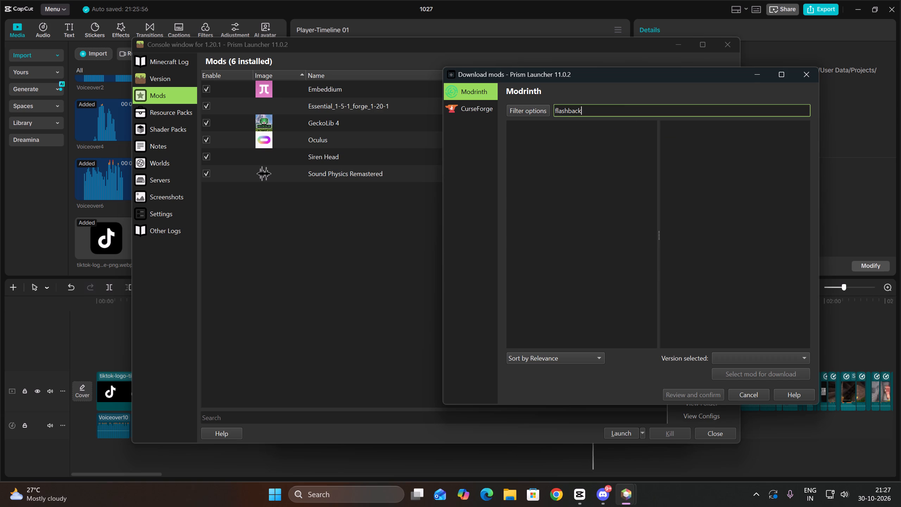
key(BackSpace)
key(BackSpace)
key(BackSpace)
key(BackSpace)
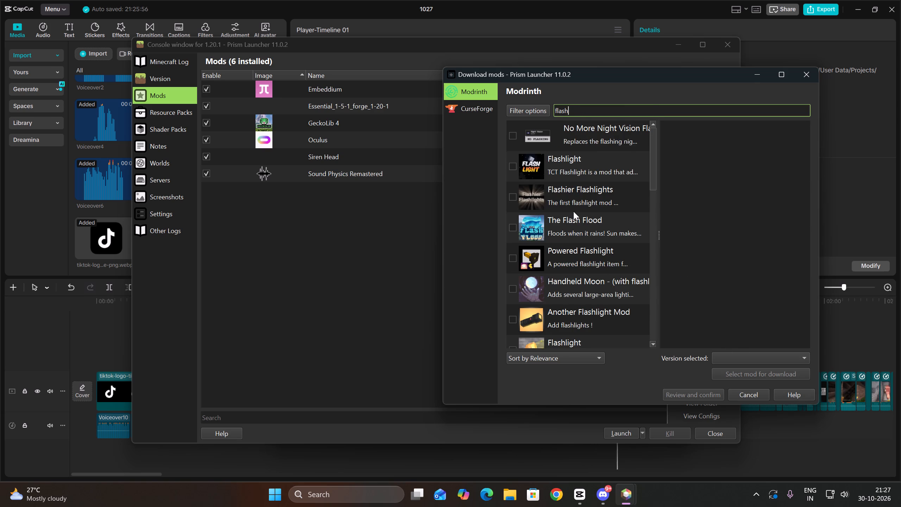
click(806, 71)
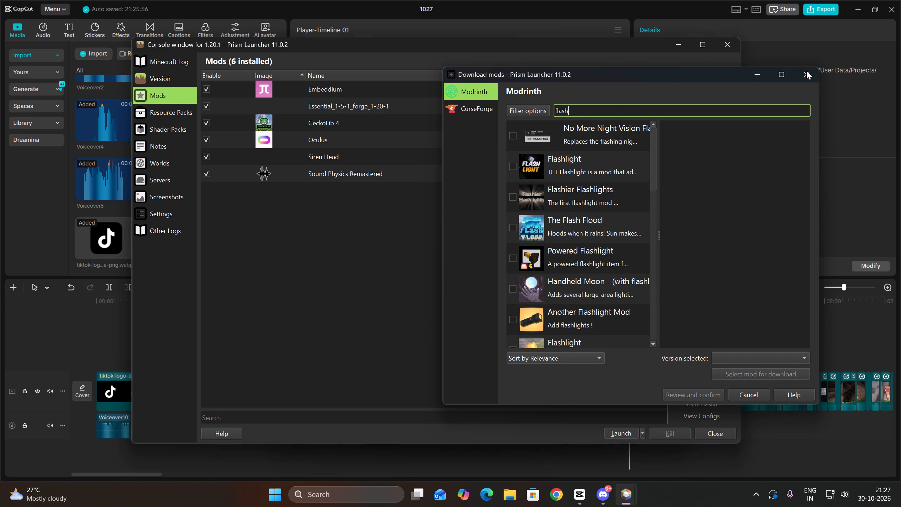
Switch to Chrome and search Google for "flashback mod for 1.20.1 forge".
click(561, 496)
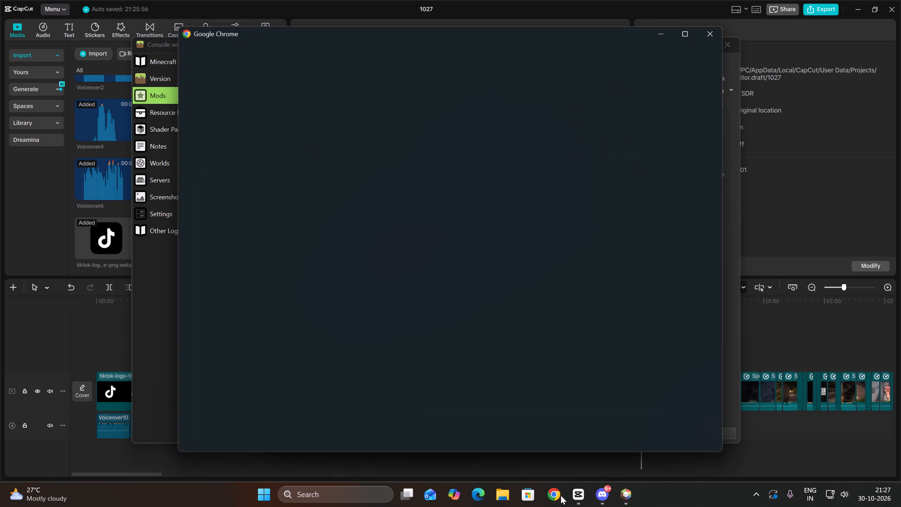
click(407, 259)
click(399, 202)
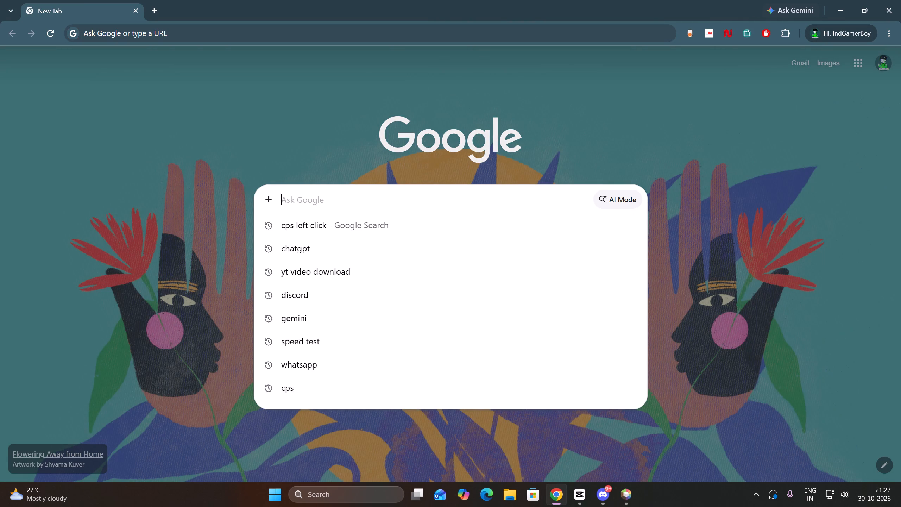
text(flahs)
key(BackSpace)
key(BackSpace)
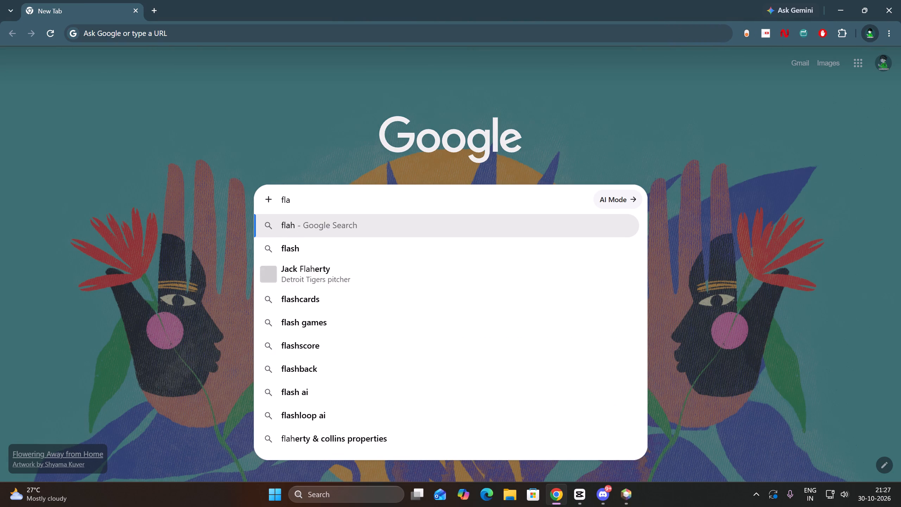
text(shback)
key(space)
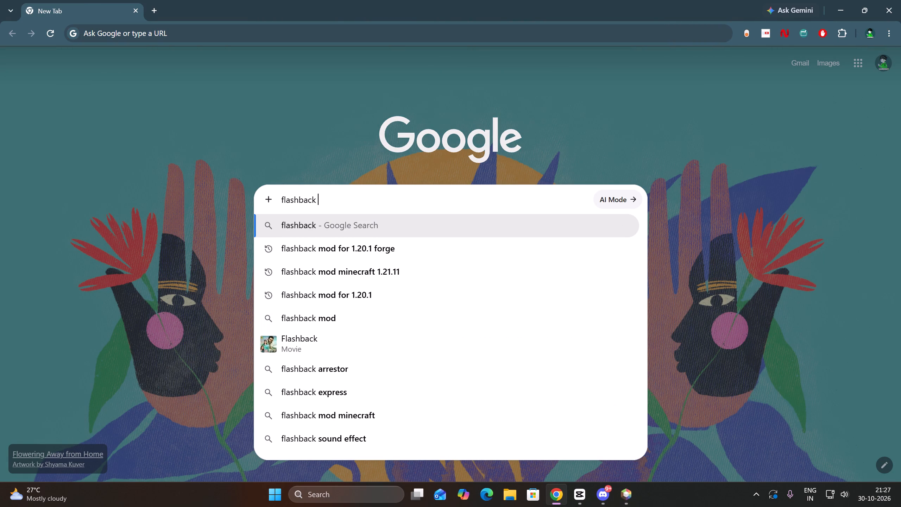
click(422, 246)
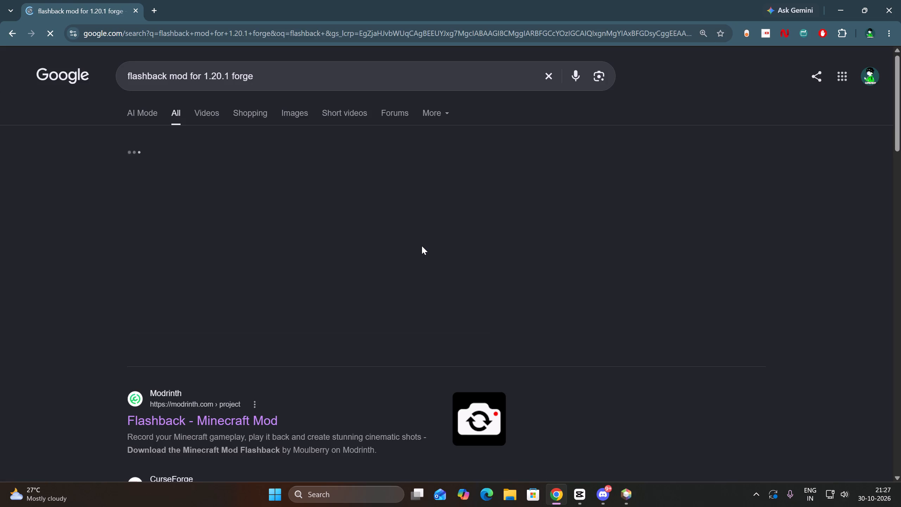
Open the Flashback mod's Modrinth page, examine the game versions offered for download, and close the download dialog.
click(254, 423)
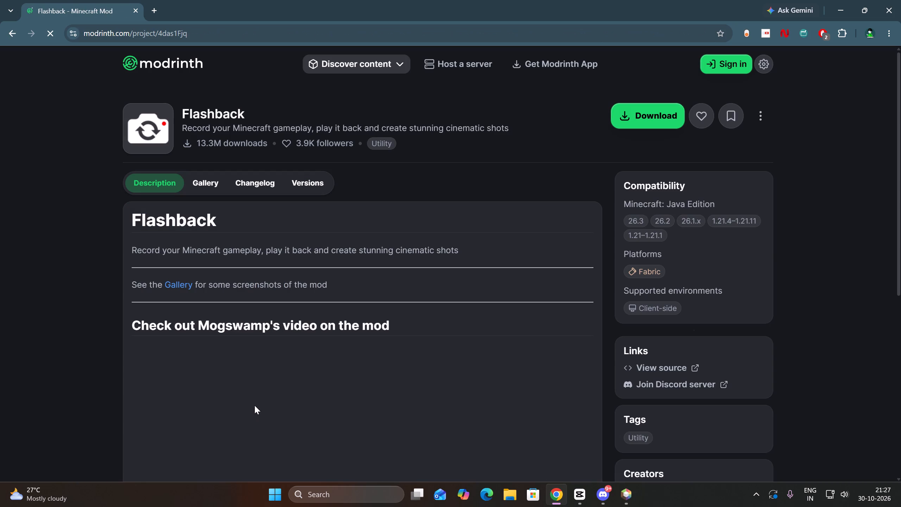
click(640, 114)
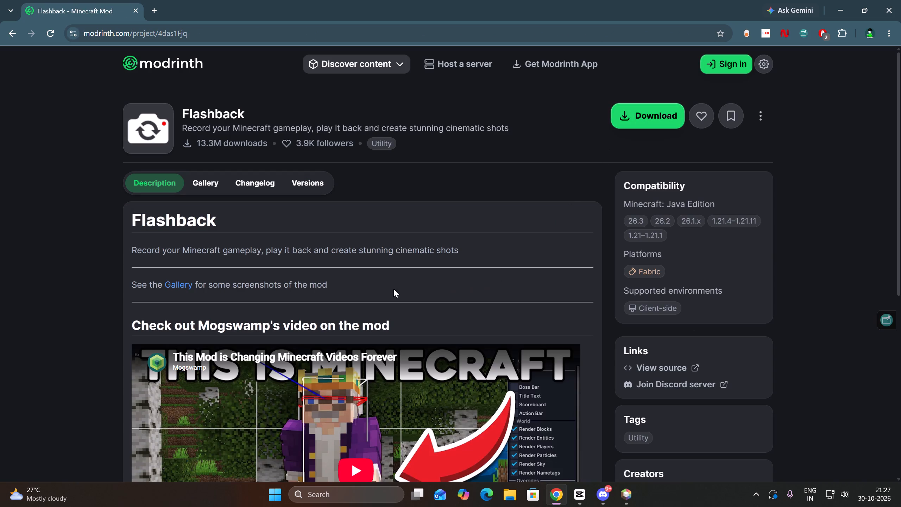
click(573, 497)
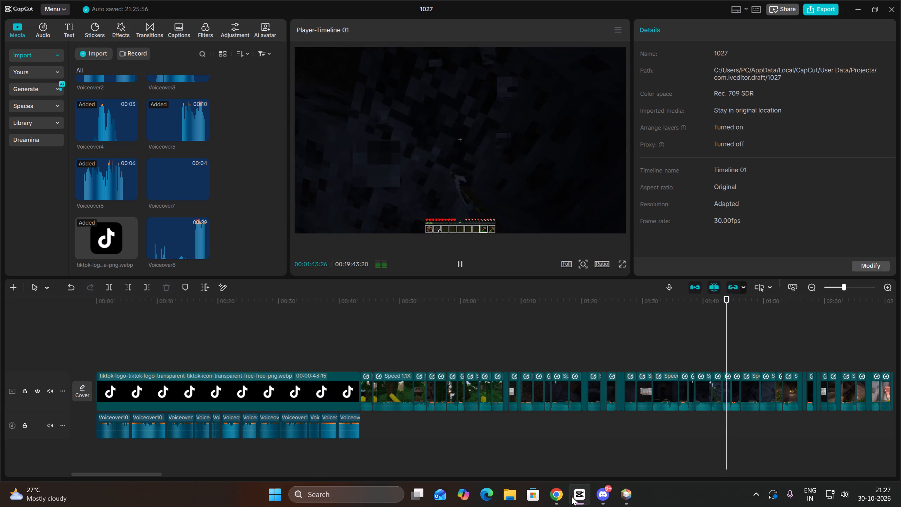
click(858, 6)
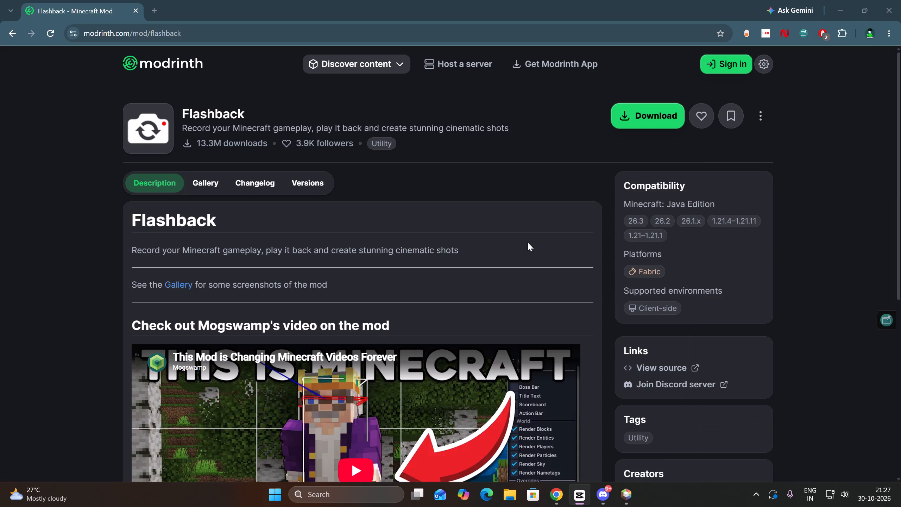
click(643, 119)
click(402, 313)
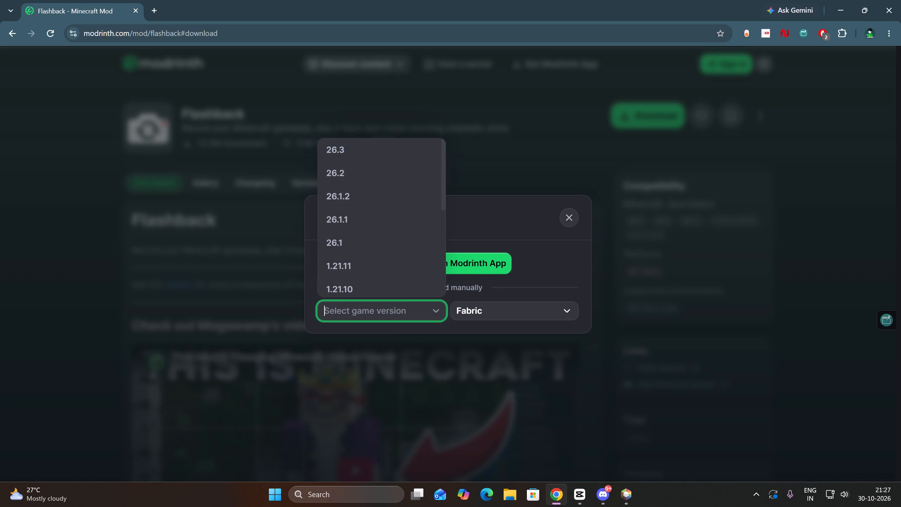
scroll(379, 224, down, 4)
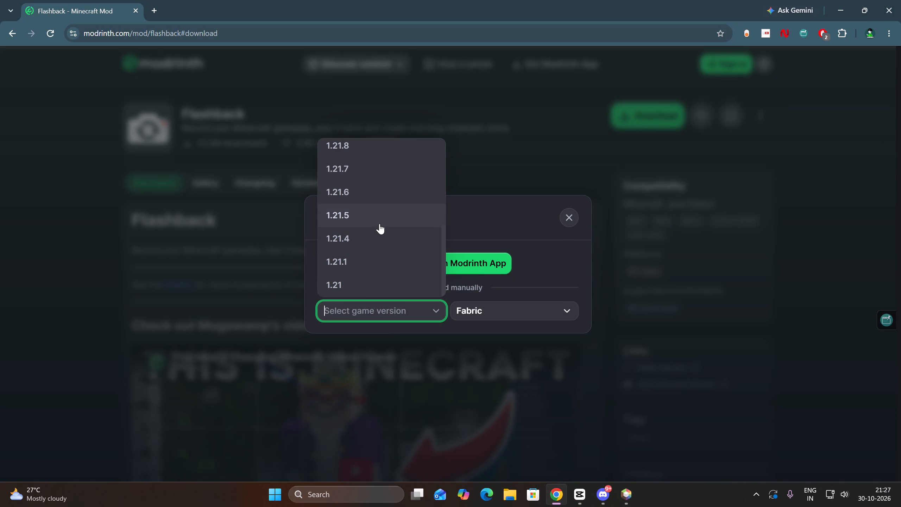
scroll(379, 267, down, 2)
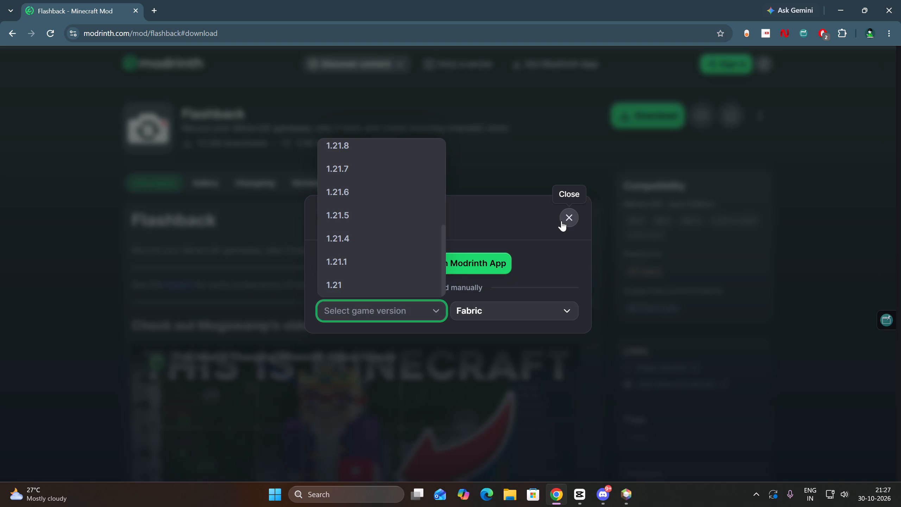
click(561, 221)
Return to the Google results and search for "replay mod for 1.20.1 forge".
click(7, 36)
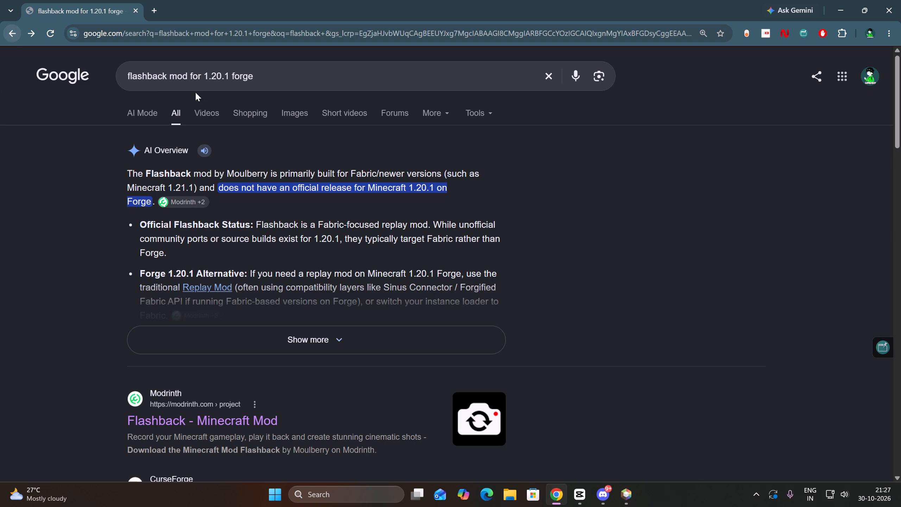
drag(165, 74, 115, 75)
key(BackSpace)
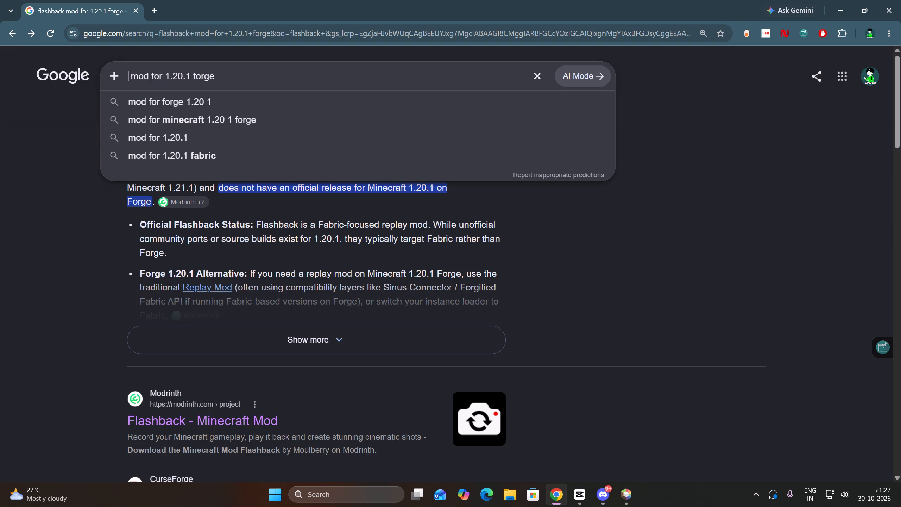
text(replay)
key(Return)
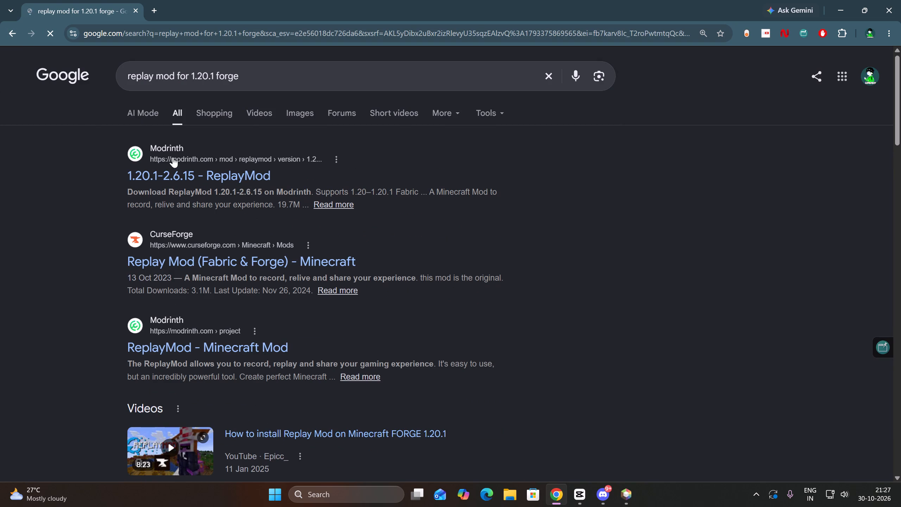
Open the Modrinth page of ReplayMod 1.20.1-2.6.15 and check its downloads for game version 1.20.1 on Forge and on Fabric.
click(187, 176)
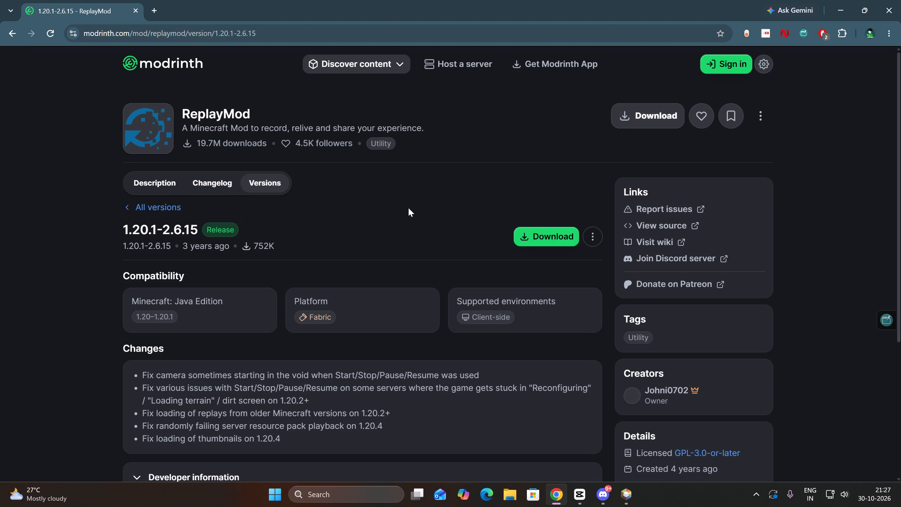
click(635, 124)
click(410, 317)
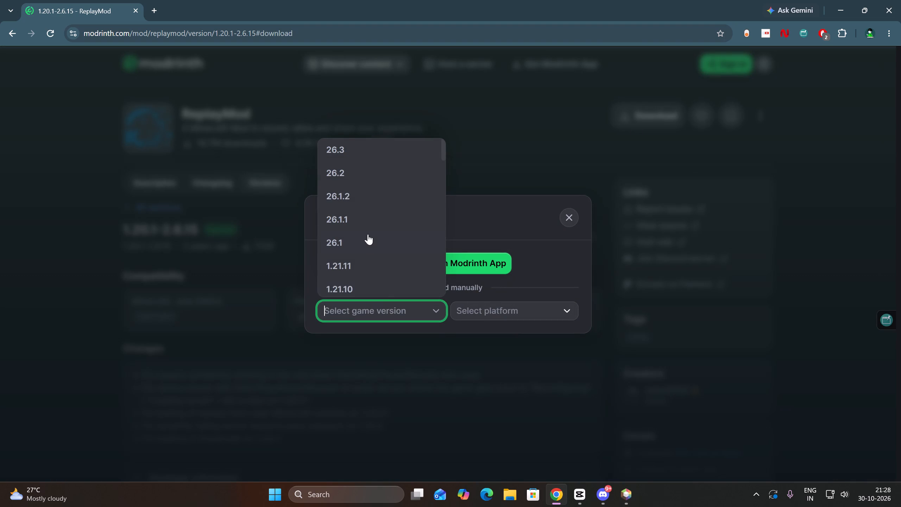
scroll(366, 218, down, 4)
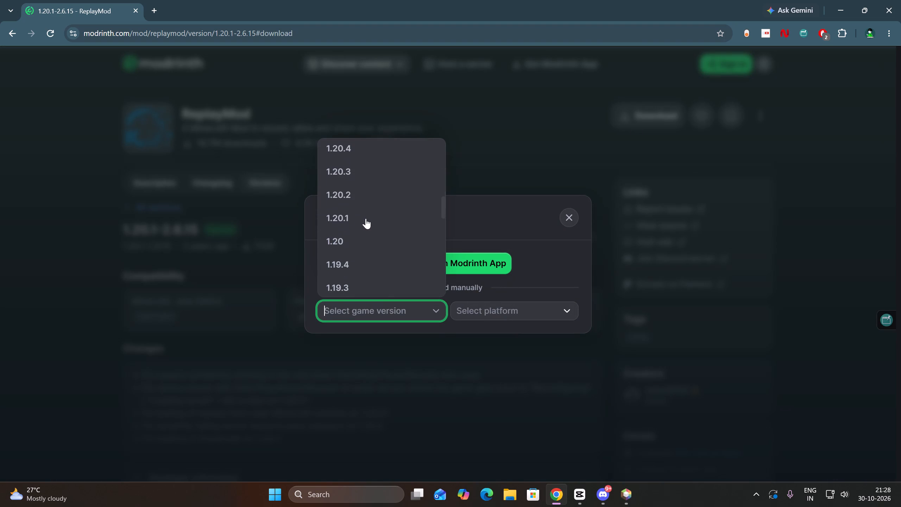
click(366, 218)
click(505, 307)
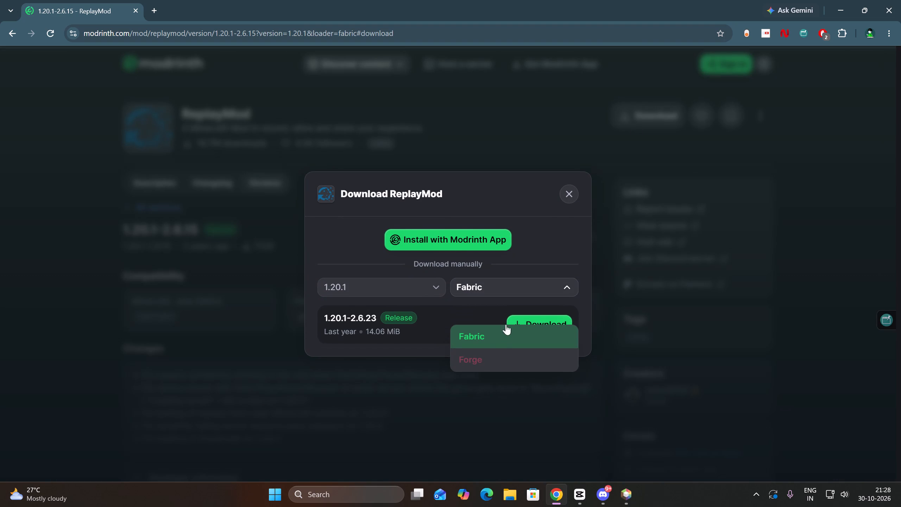
click(494, 359)
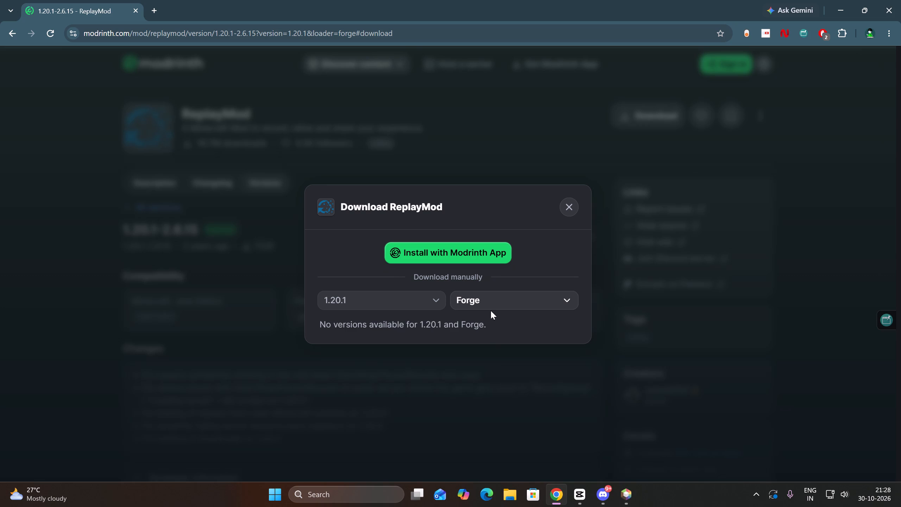
click(491, 307)
click(494, 326)
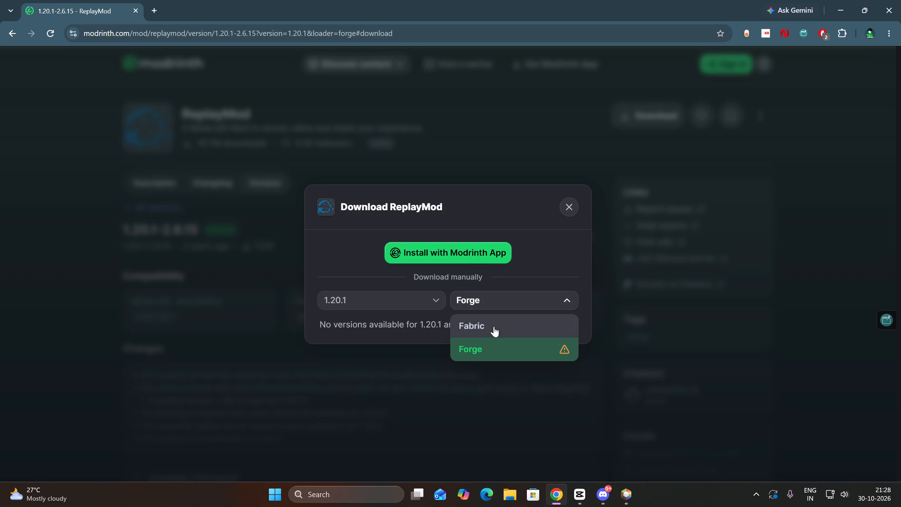
Switch to CapCut, play the timeline from its start, pause about 6 seconds in, and move the playhead slightly back.
key(alt+Tab)
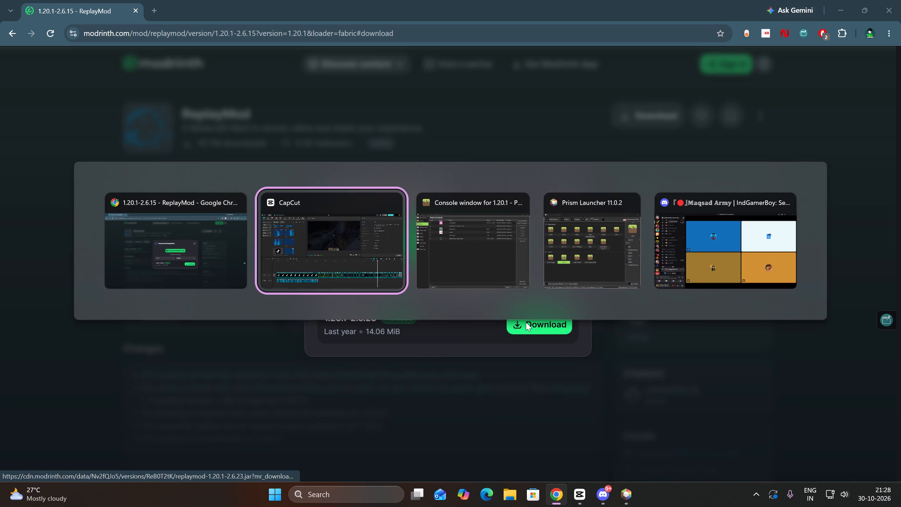
click(157, 322)
drag(157, 322, 62, 319)
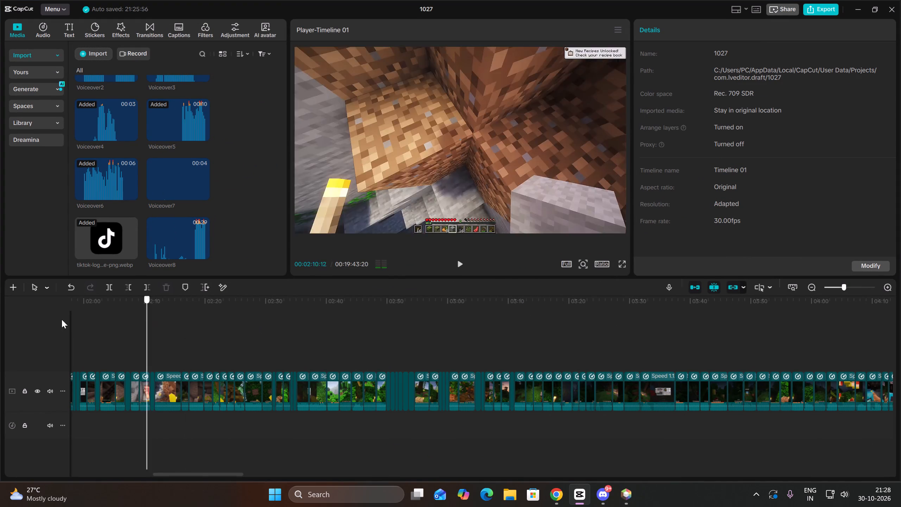
drag(62, 319, 0, 287)
key(space)
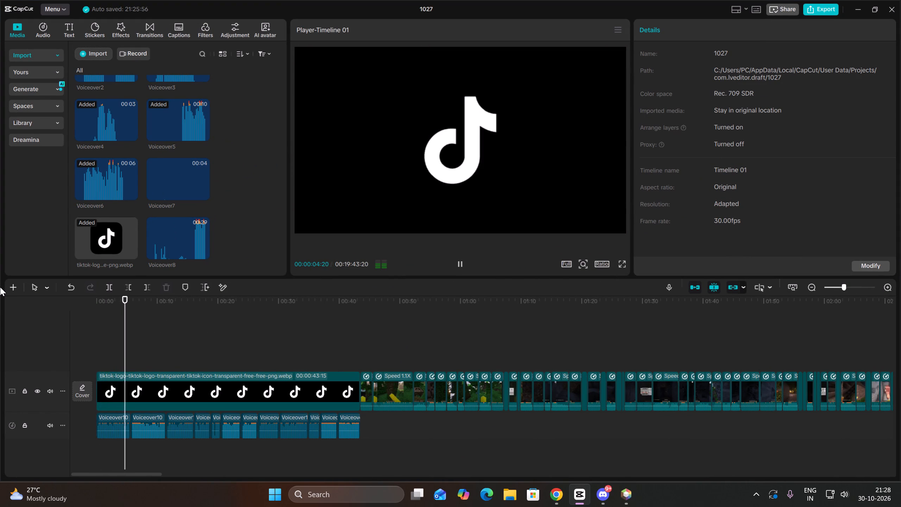
key(space)
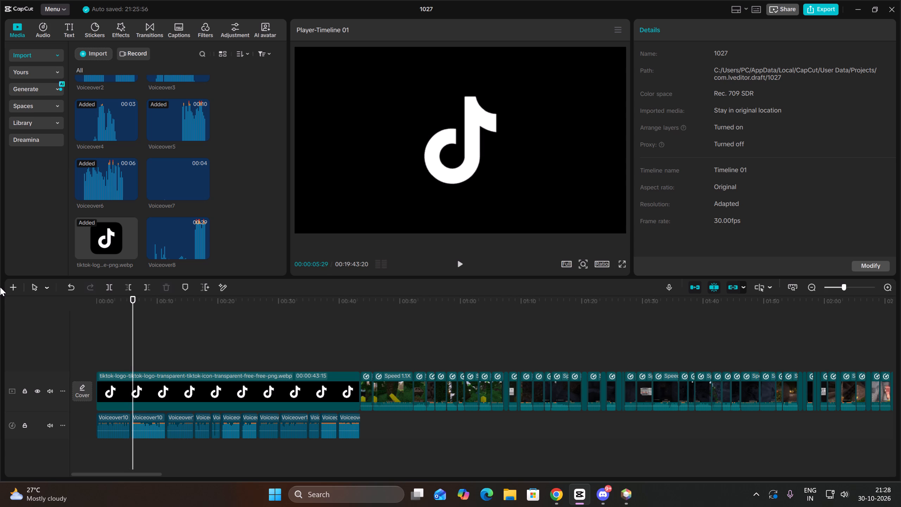
key(comma)
key(Up)
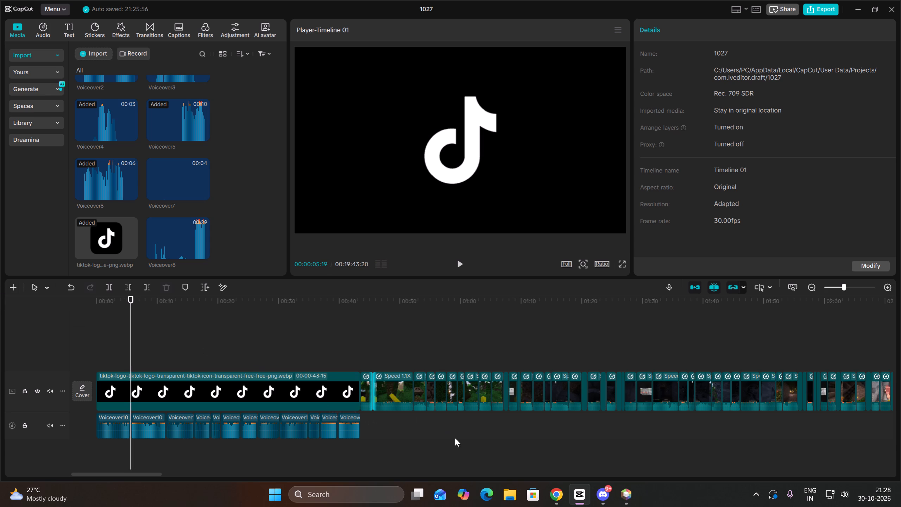
In Prism Launcher, search Modrinth's downloadable mods for the 1.20.1 instance with "replay mod", and cancel the mod download window.
click(641, 495)
click(630, 497)
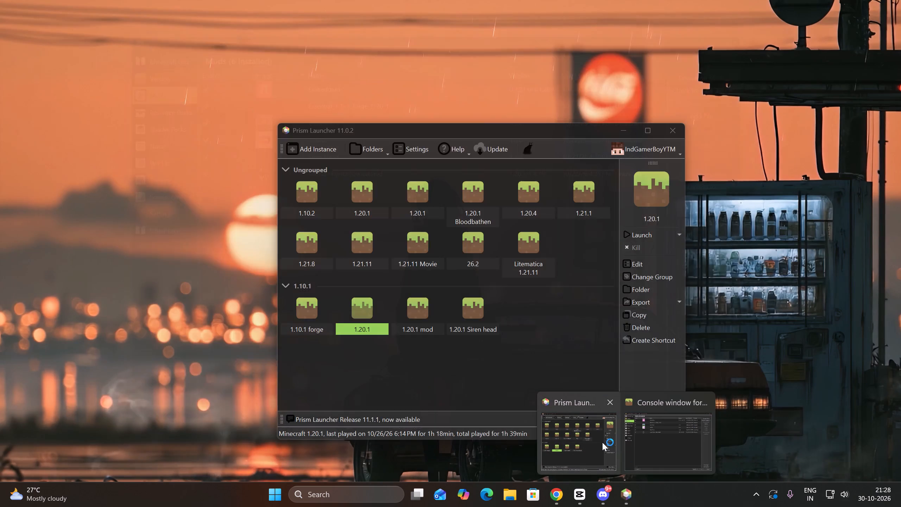
click(642, 448)
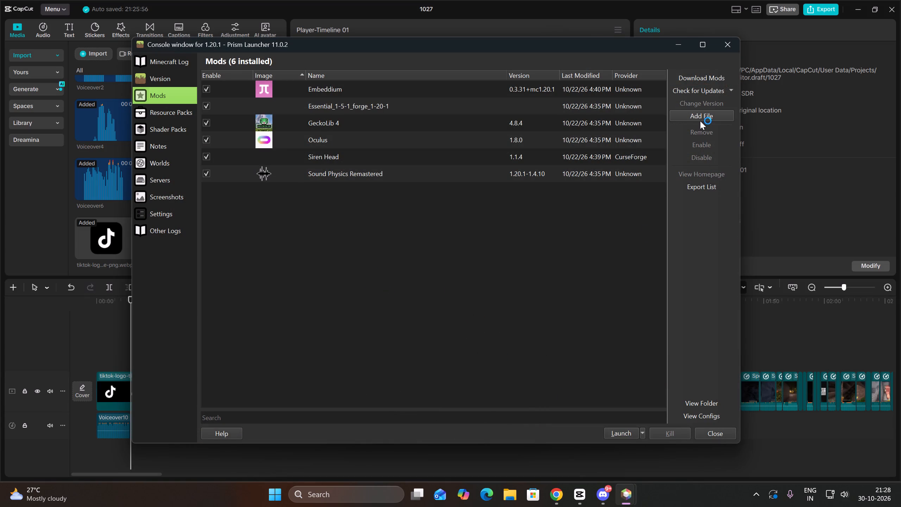
click(706, 80)
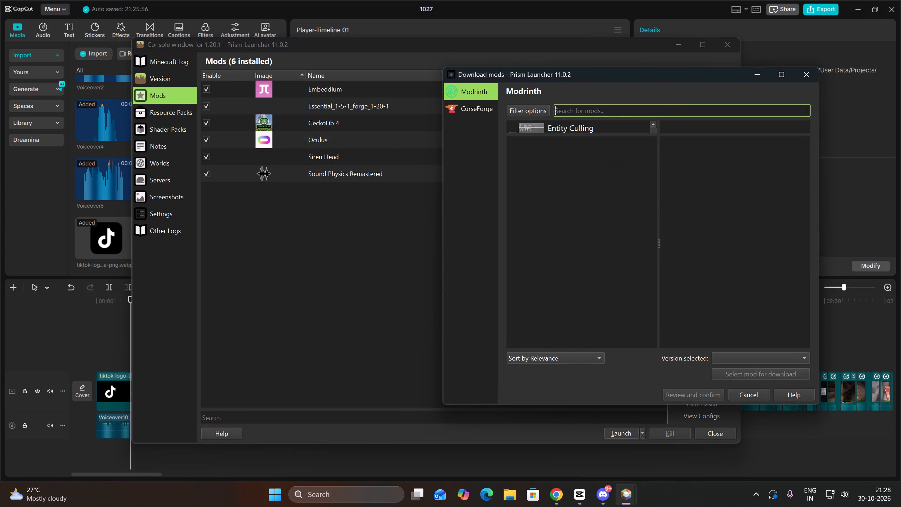
text(replay)
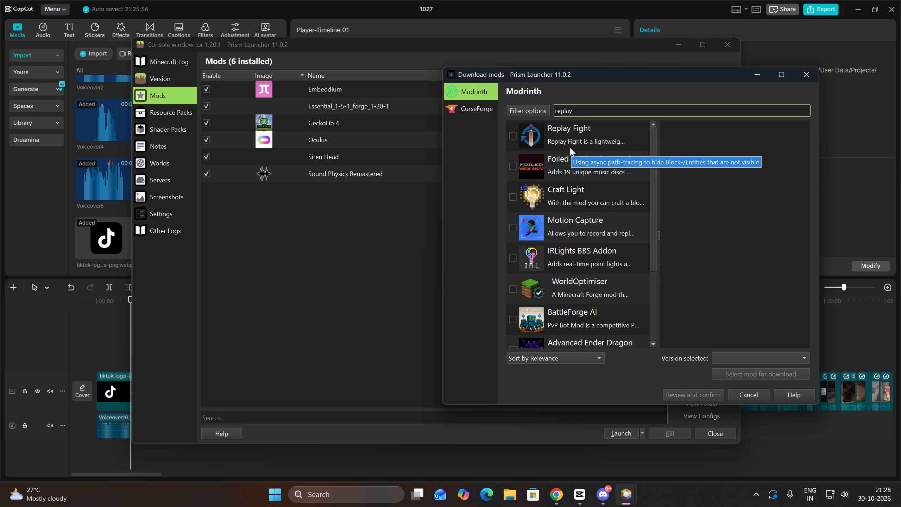
key(space)
text(mod)
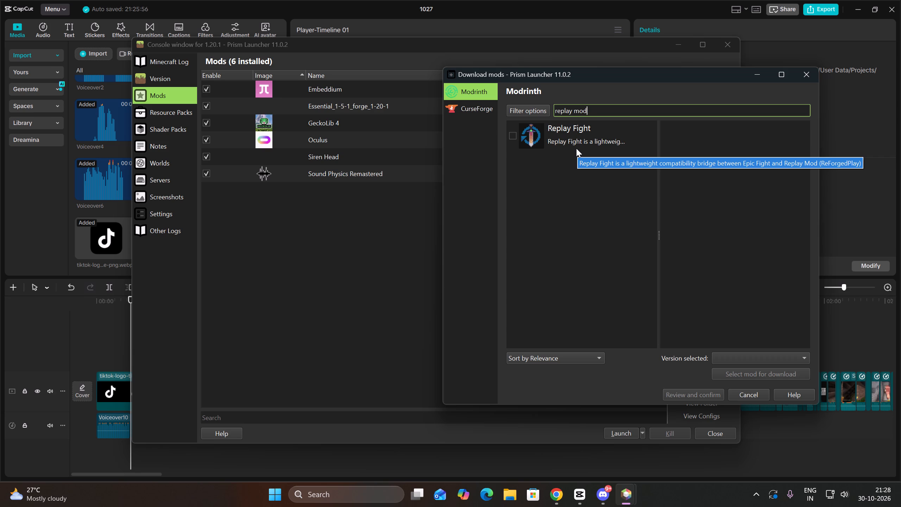
click(747, 357)
click(757, 389)
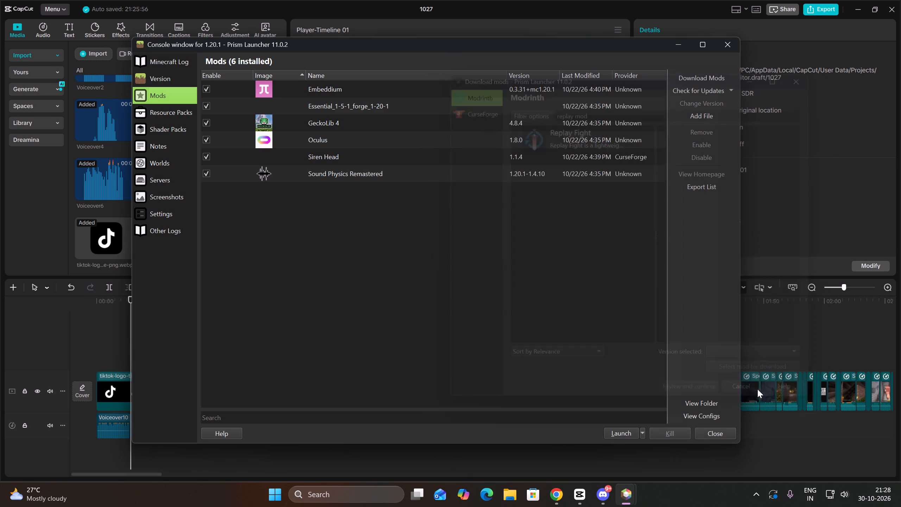
drag(411, 252, 402, 250)
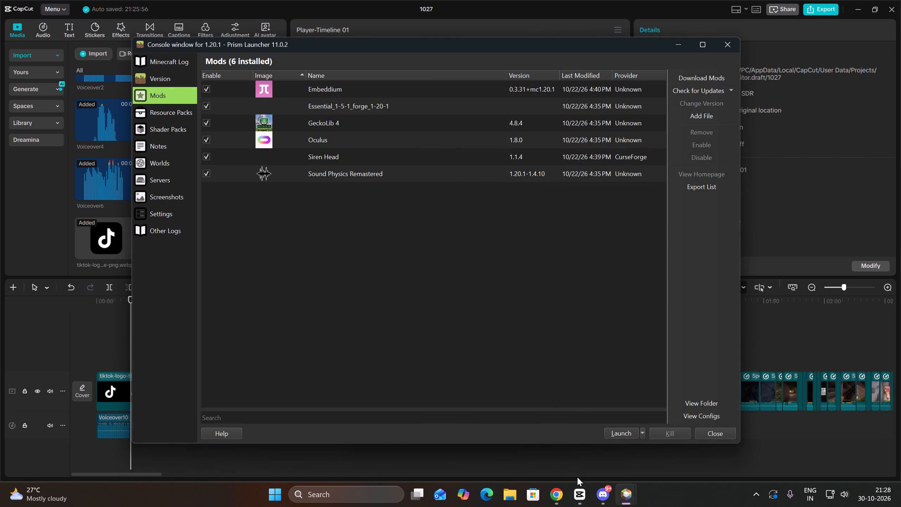
Switch to Chrome and close the ReplayMod download dialog.
click(551, 499)
click(570, 198)
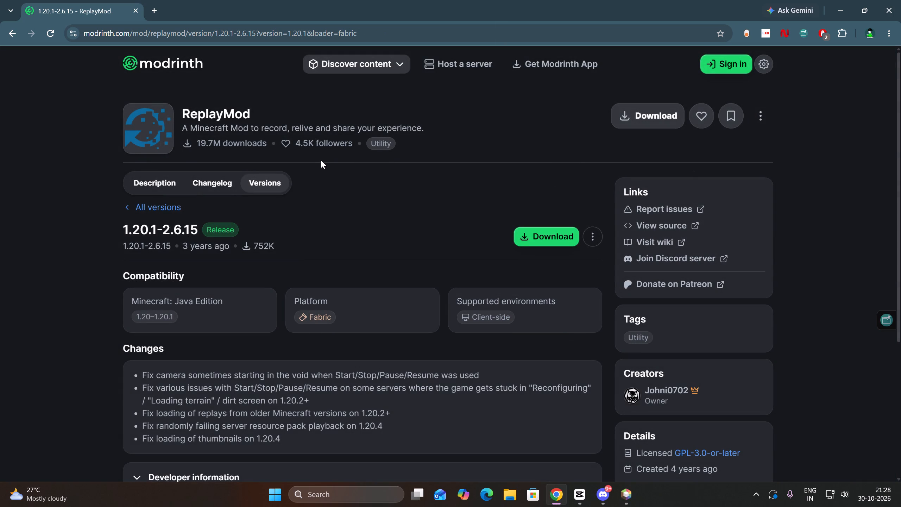
Recheck ReplayMod's download options for game version 1.20.1, comparing the Forge and Fabric platforms, and close the download dialog.
click(641, 115)
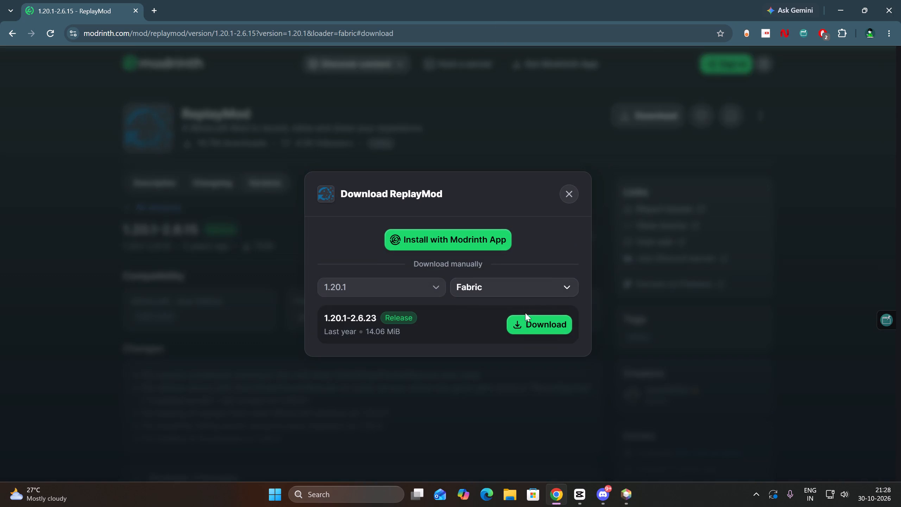
click(528, 291)
click(518, 327)
click(518, 301)
click(494, 319)
click(509, 293)
click(556, 226)
click(533, 284)
click(519, 333)
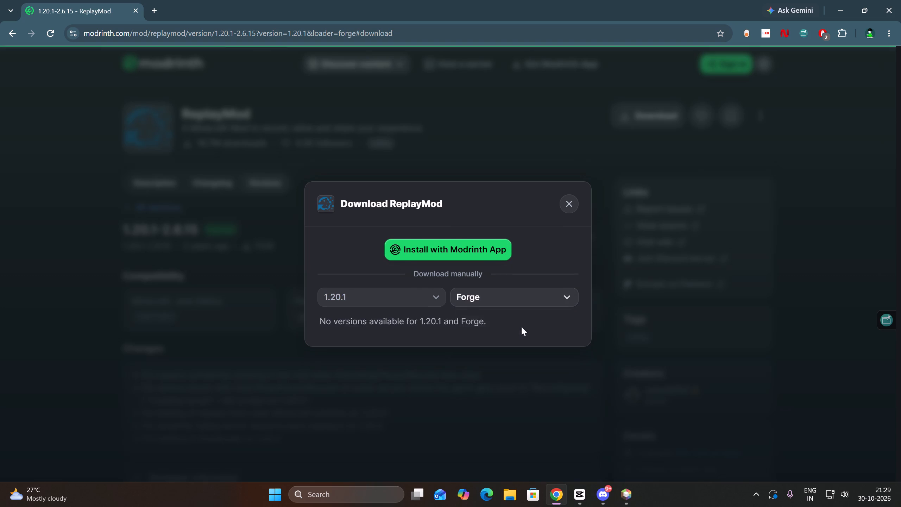
click(521, 299)
click(543, 264)
click(537, 298)
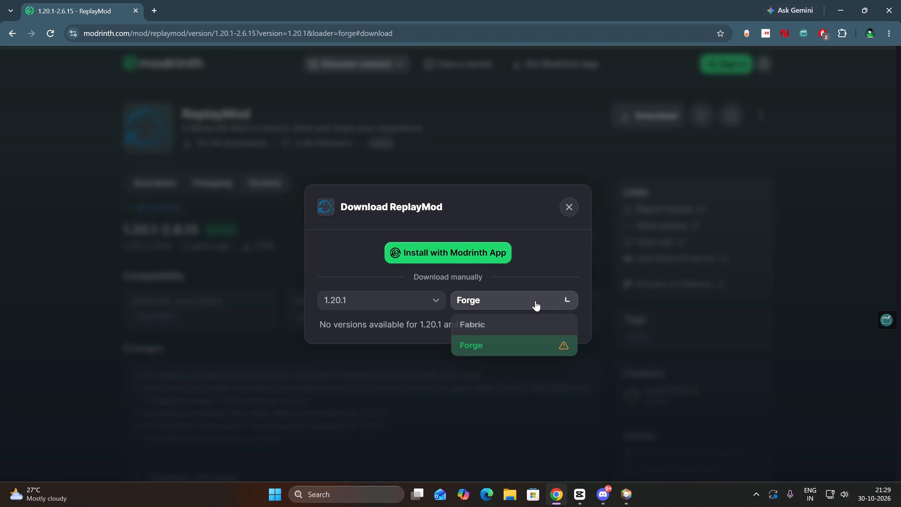
click(529, 321)
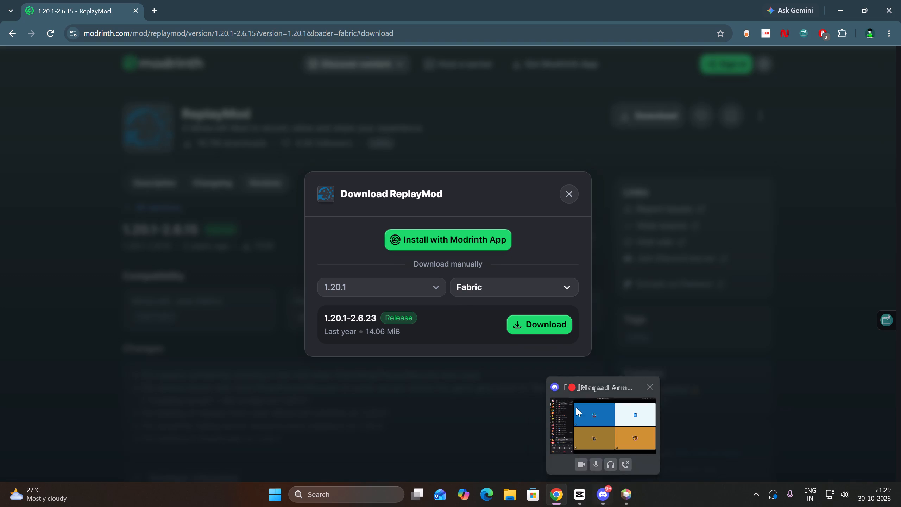
click(556, 206)
click(577, 197)
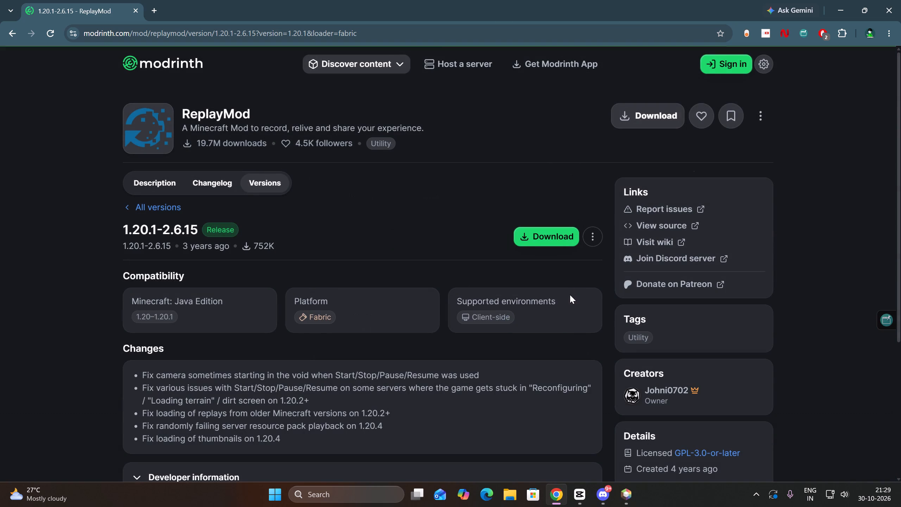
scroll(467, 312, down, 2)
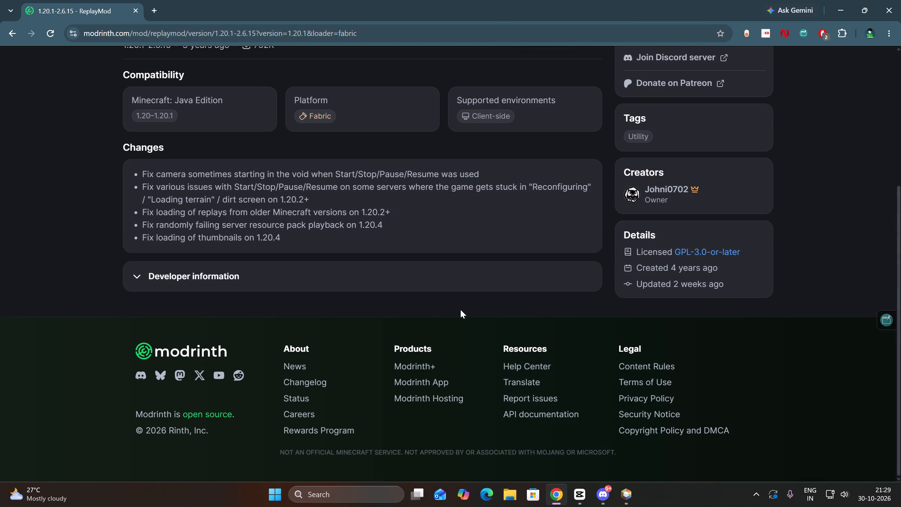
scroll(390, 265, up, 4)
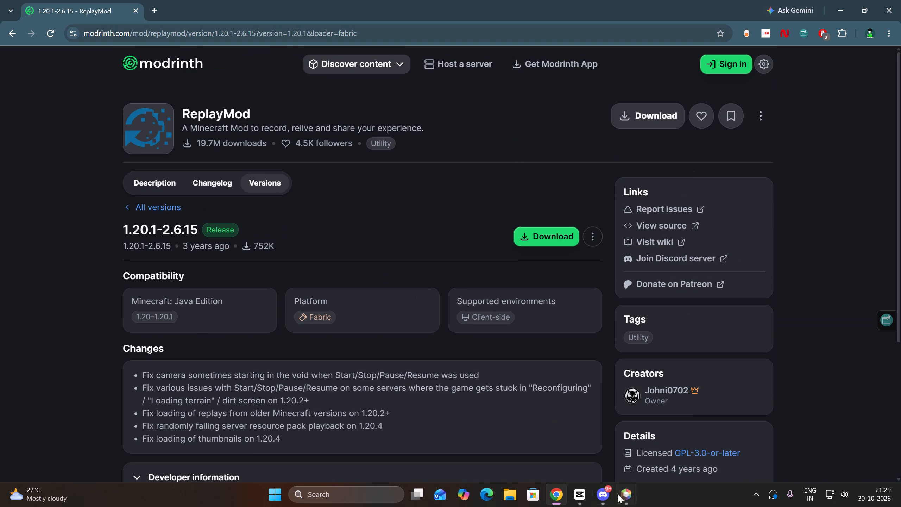
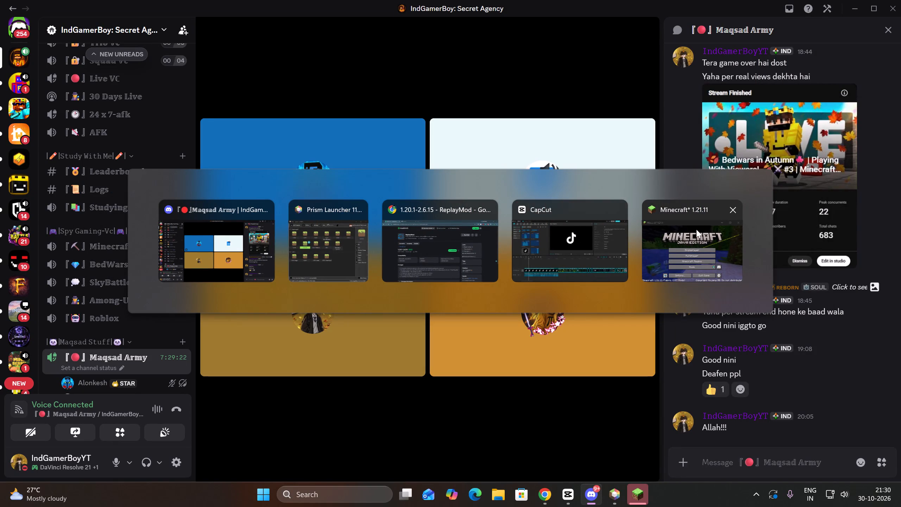
Switch to CapCut, play the opening voiceover from the timeline start, pause it, and return the playhead to the start.
click(481, 214)
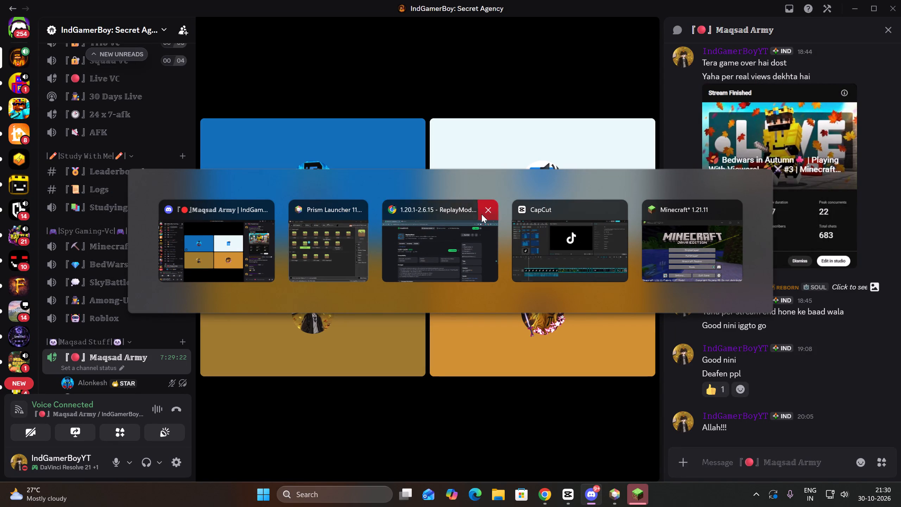
click(481, 237)
click(128, 325)
drag(124, 325, 45, 332)
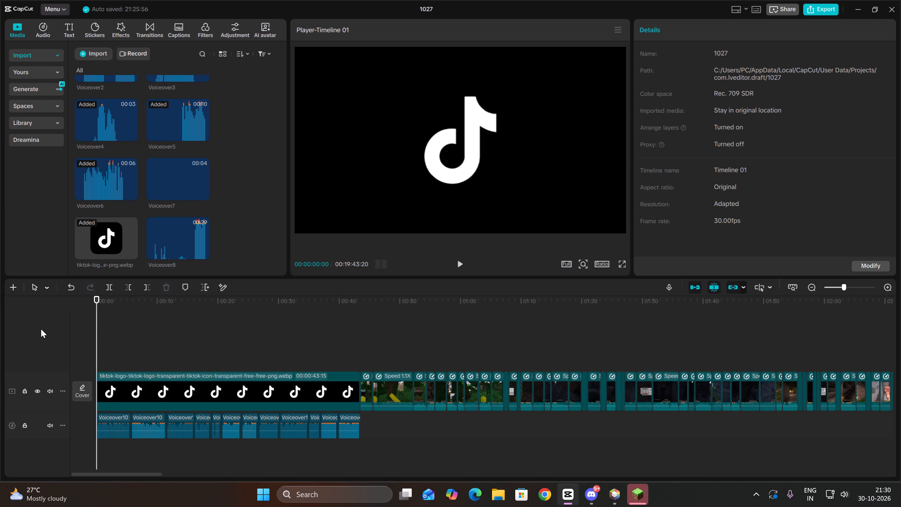
key(space)
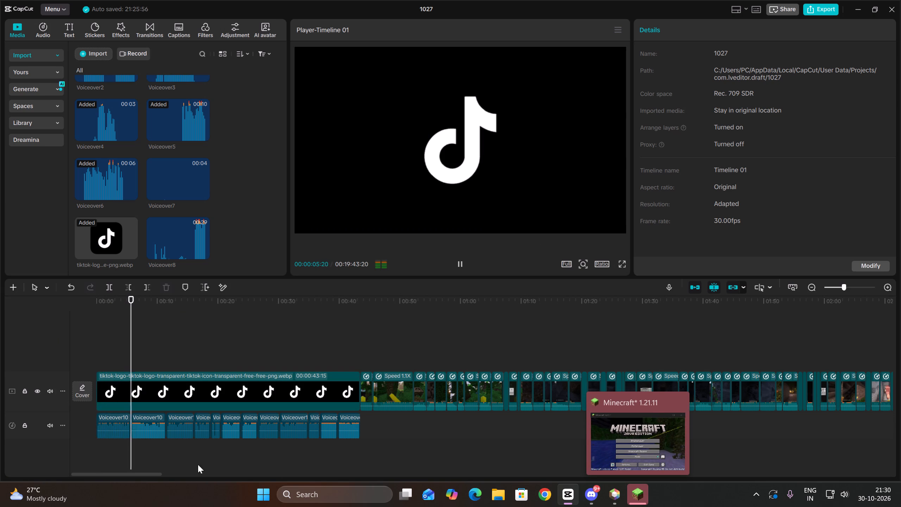
key(Up)
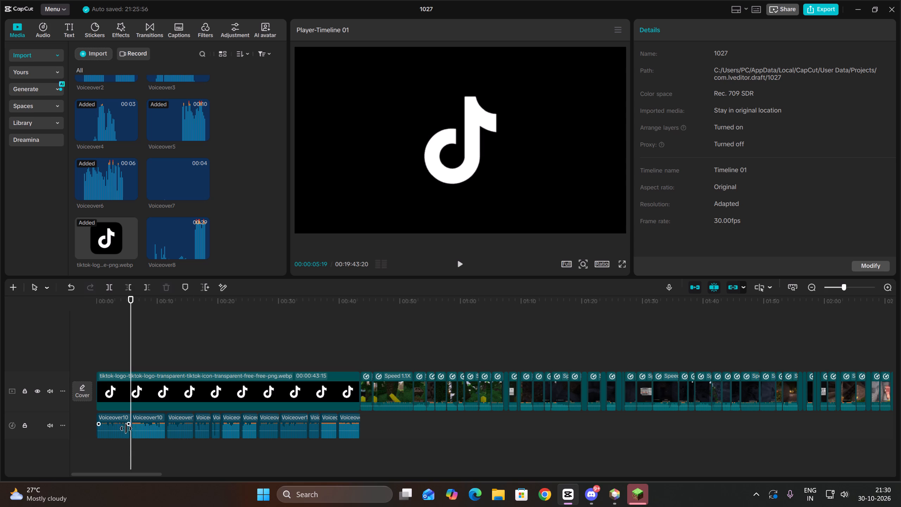
click(116, 456)
drag(116, 456, 68, 451)
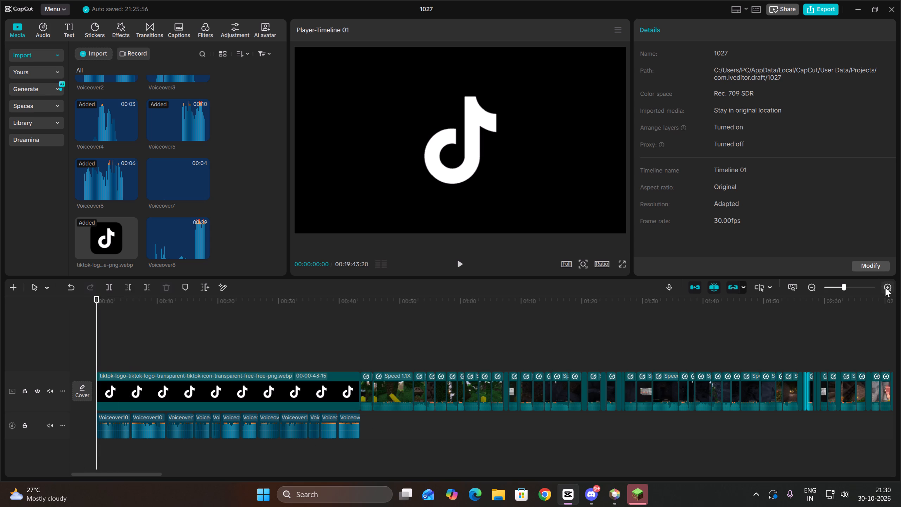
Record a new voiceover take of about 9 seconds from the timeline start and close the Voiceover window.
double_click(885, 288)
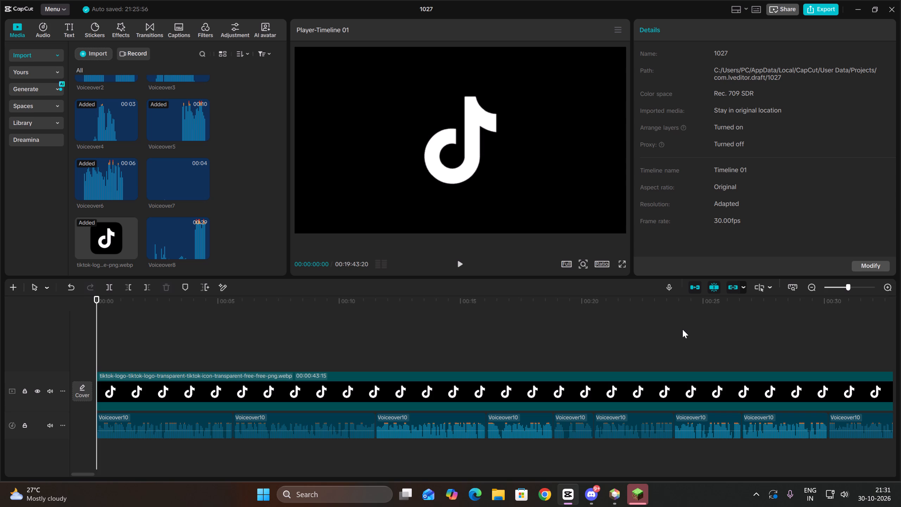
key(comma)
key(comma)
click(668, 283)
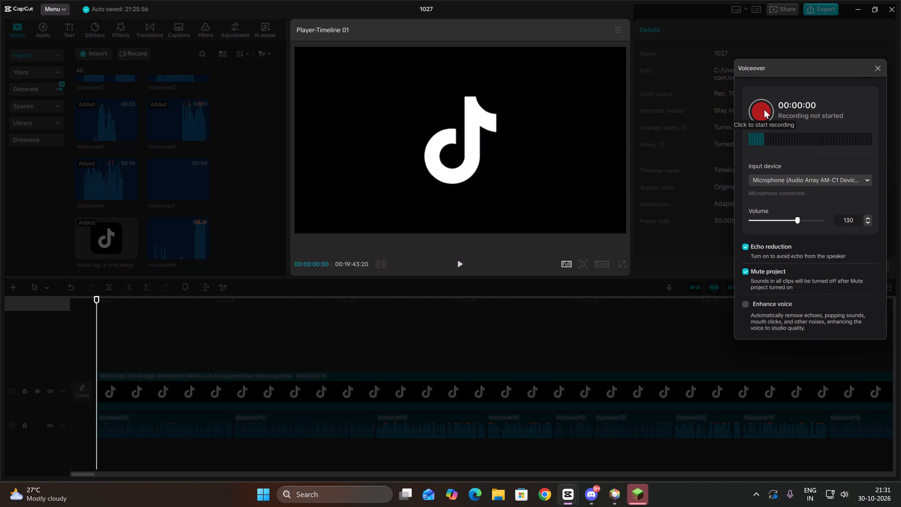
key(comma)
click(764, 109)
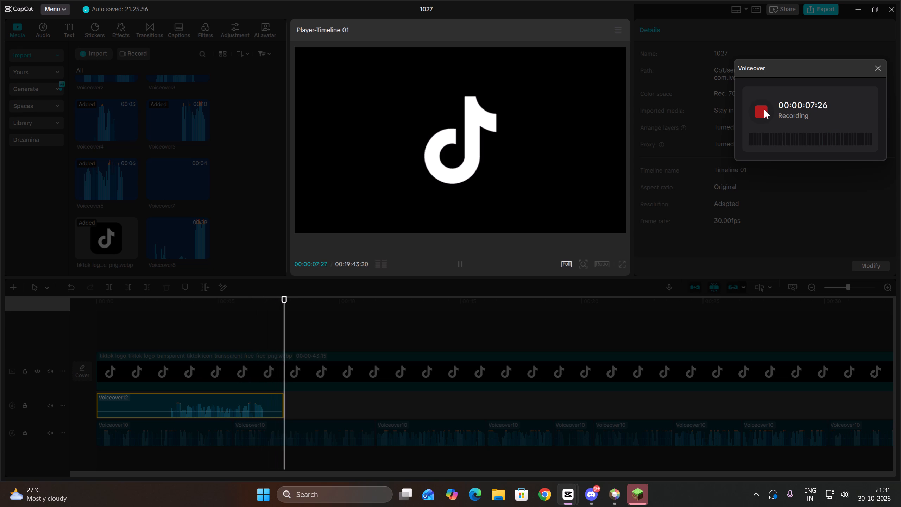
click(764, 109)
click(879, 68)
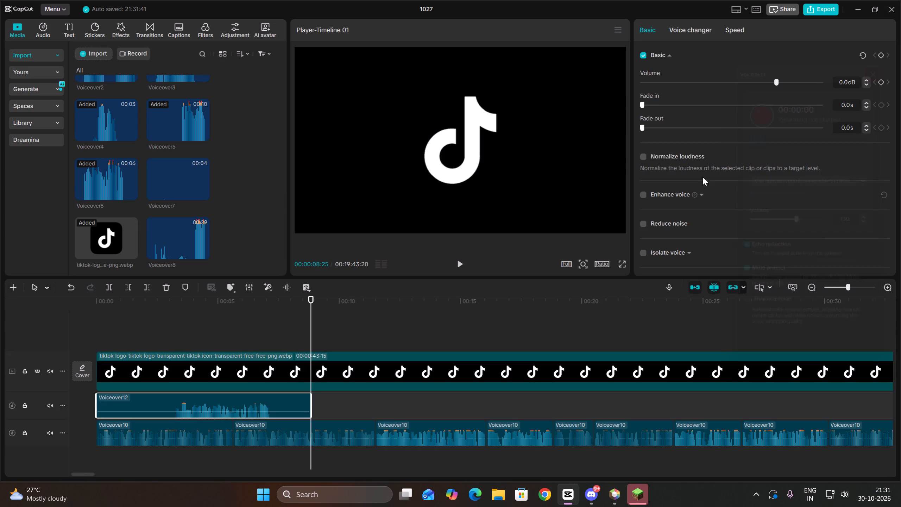
Delete the first Voiceover10 clip at the start of the original voiceover track.
click(274, 467)
drag(274, 467, 271, 468)
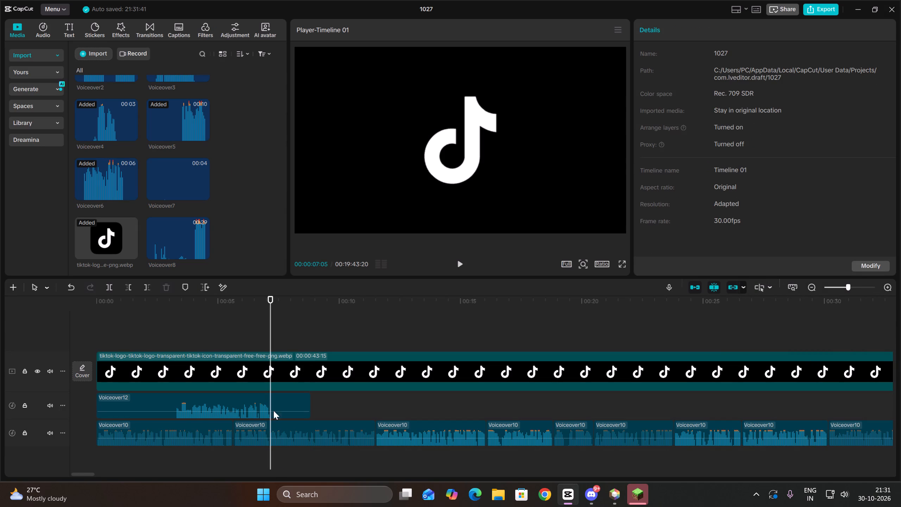
click(278, 400)
click(213, 433)
key(Delete)
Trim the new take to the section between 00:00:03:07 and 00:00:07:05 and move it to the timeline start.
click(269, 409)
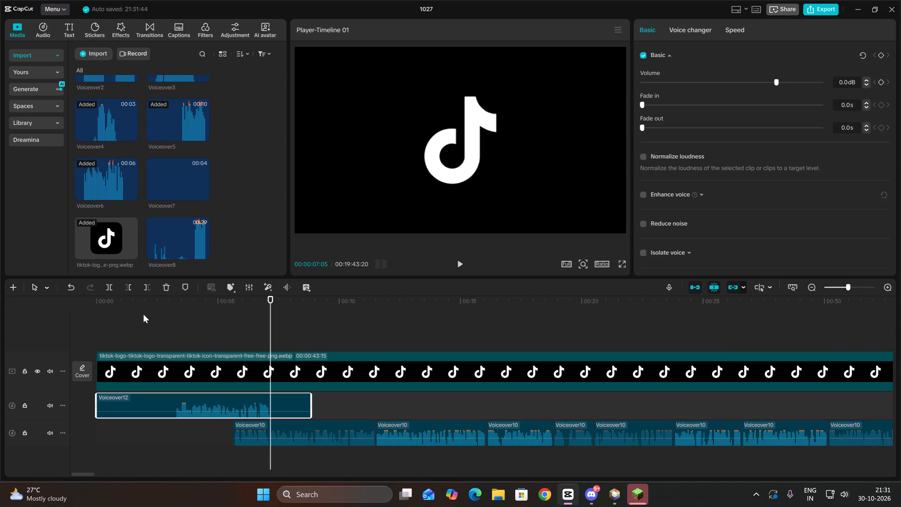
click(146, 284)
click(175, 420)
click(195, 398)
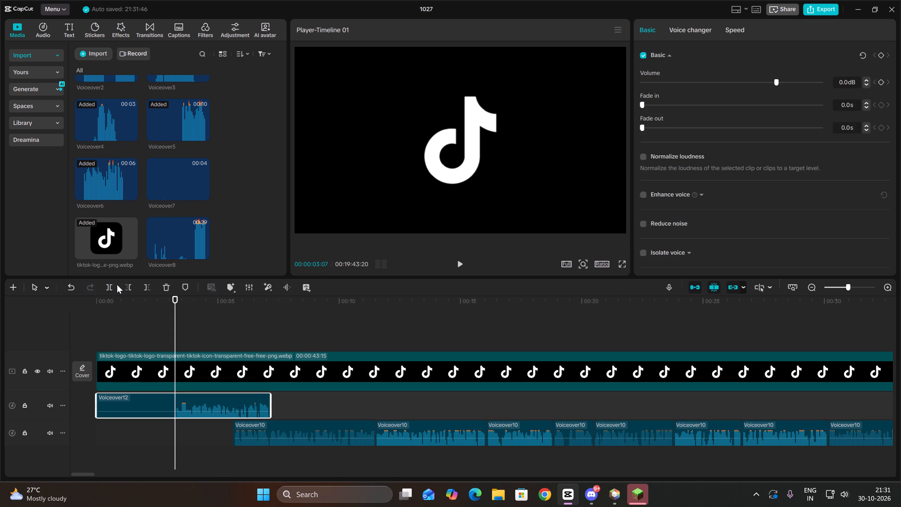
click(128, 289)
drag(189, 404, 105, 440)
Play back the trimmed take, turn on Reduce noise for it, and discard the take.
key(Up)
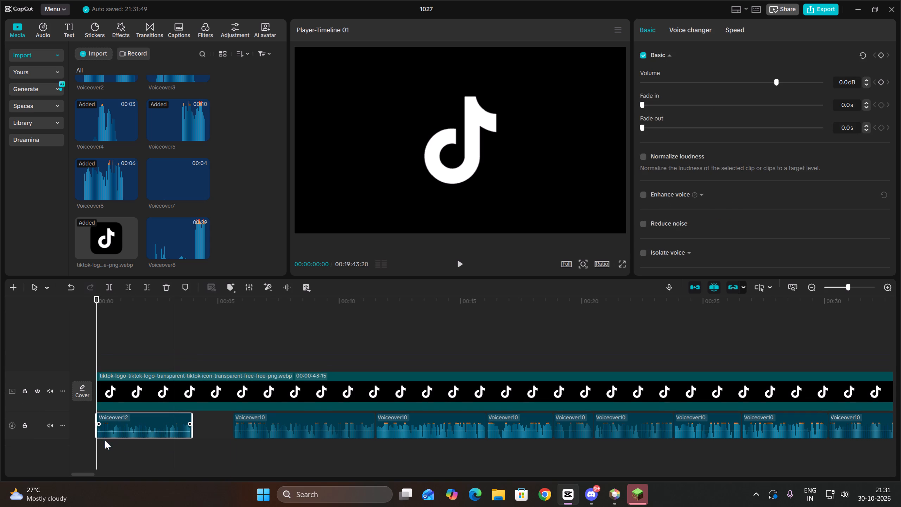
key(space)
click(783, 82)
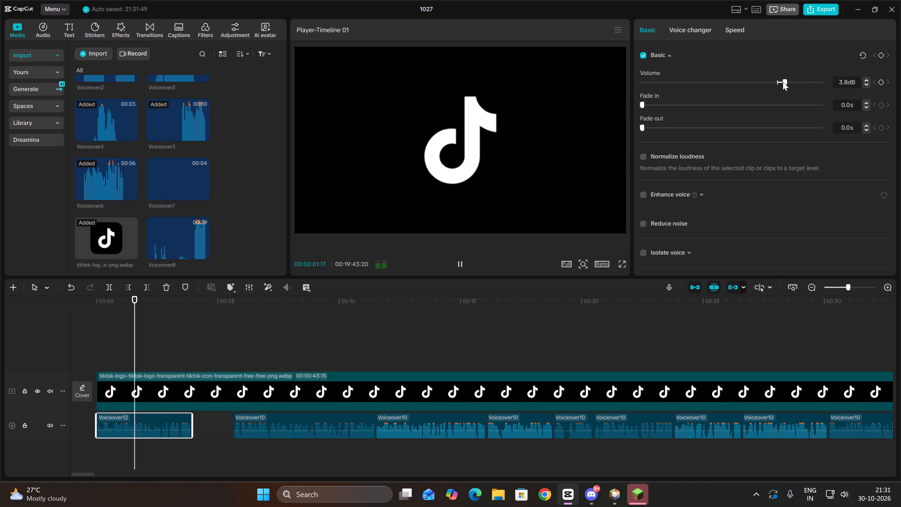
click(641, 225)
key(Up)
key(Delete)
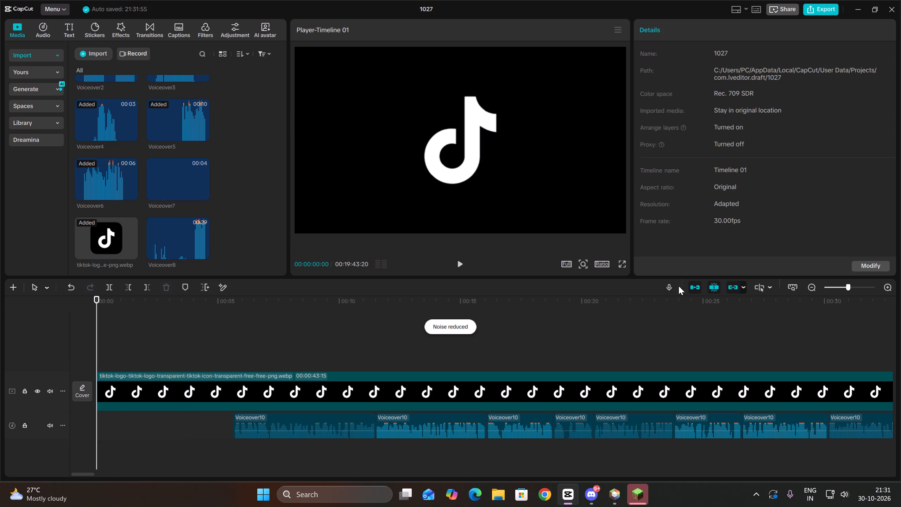
Record another voiceover take of about 12.5 seconds from the timeline start and close the Voiceover window.
click(664, 289)
click(764, 105)
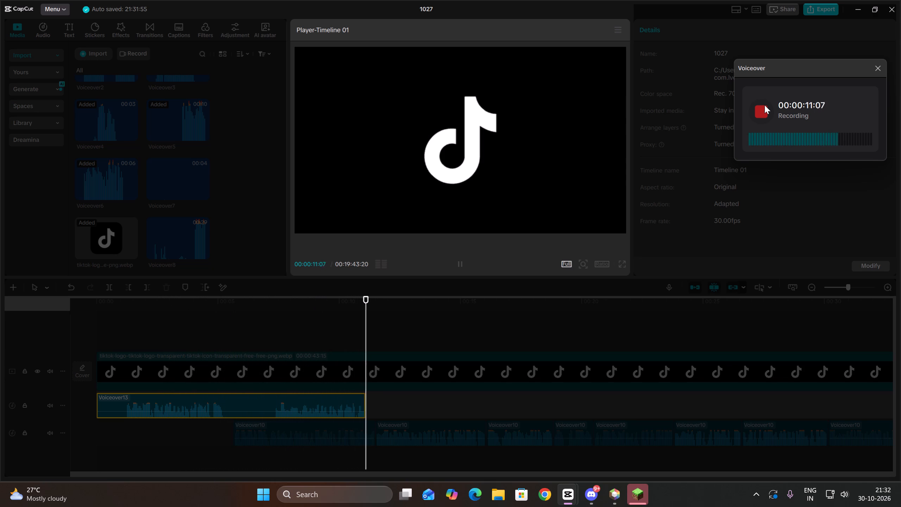
click(764, 105)
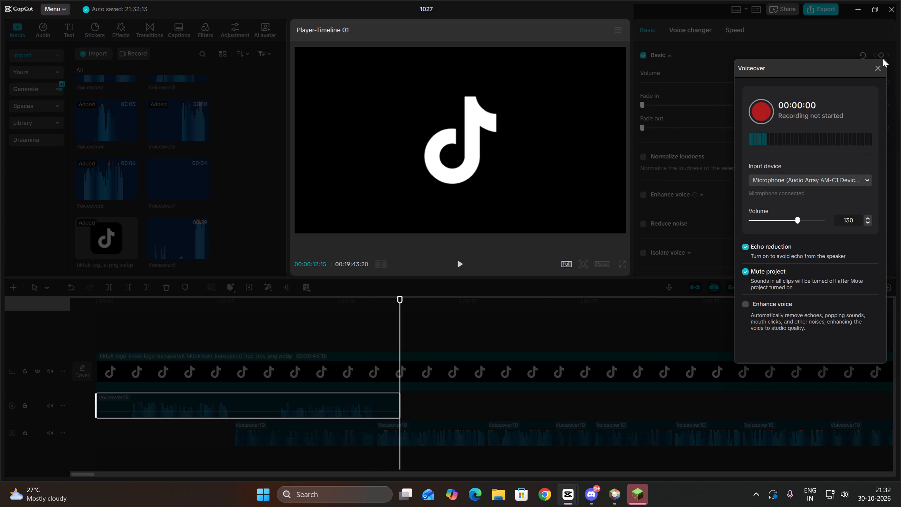
click(877, 68)
Listen to the new take, cut away everything before 00:00:07:15, and move the remainder to the start of the original voiceover track.
click(129, 420)
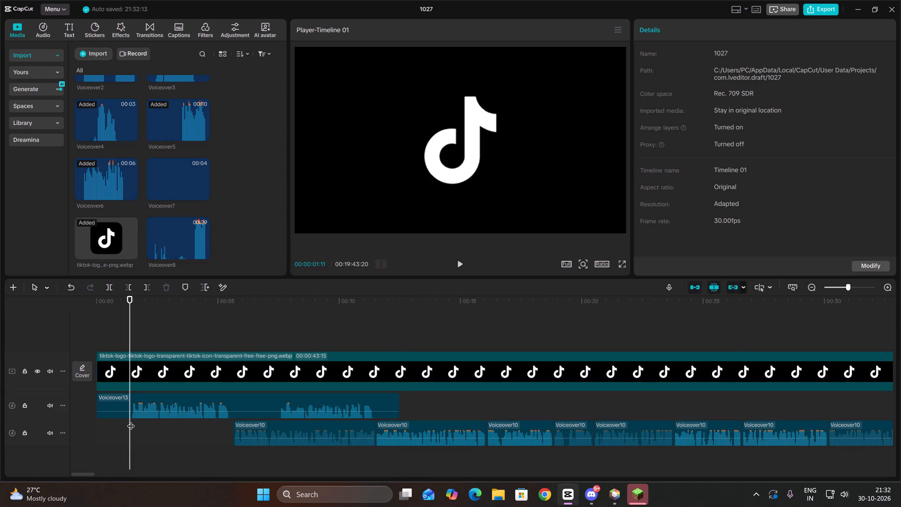
click(131, 420)
click(144, 410)
key(space)
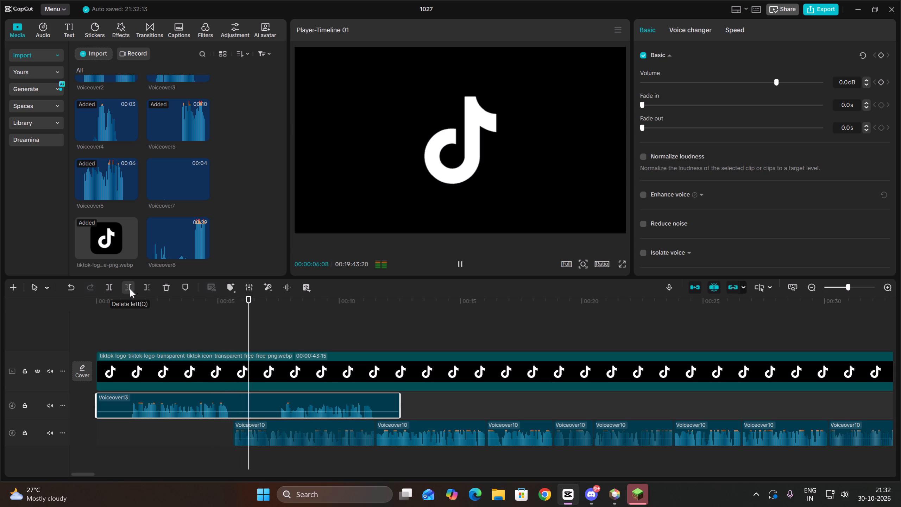
key(space)
click(130, 289)
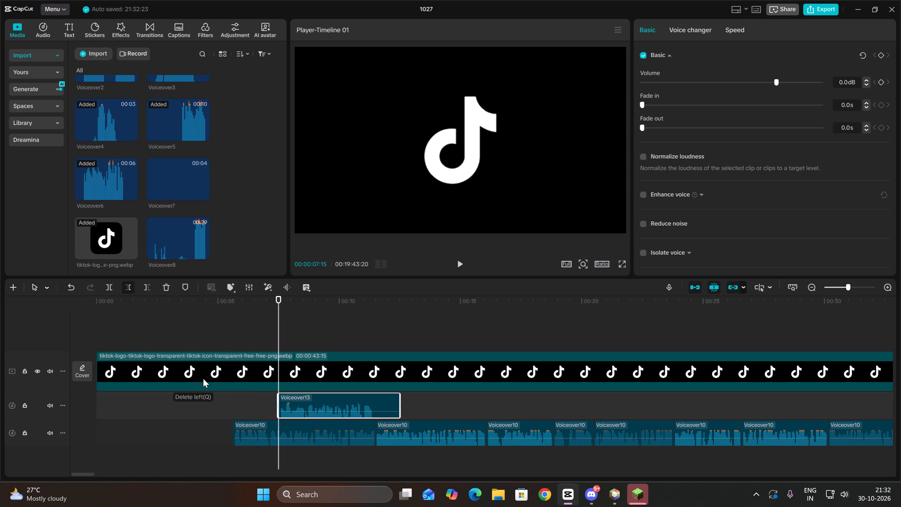
drag(305, 398, 118, 433)
Trim the first two frames off the new opening voiceover clip and move it back to the timeline start.
key(Up)
key(Up)
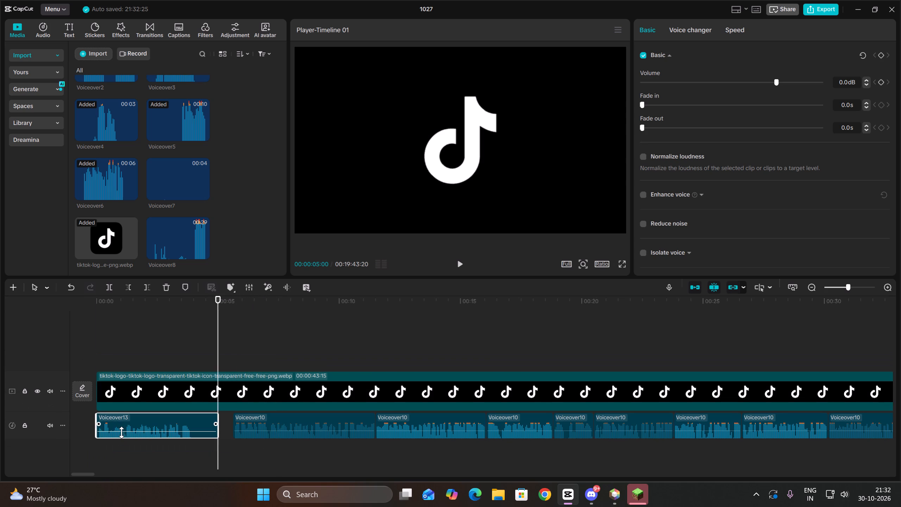
key(Up)
key(Up)
key(space)
key(space)
triple_click(892, 284)
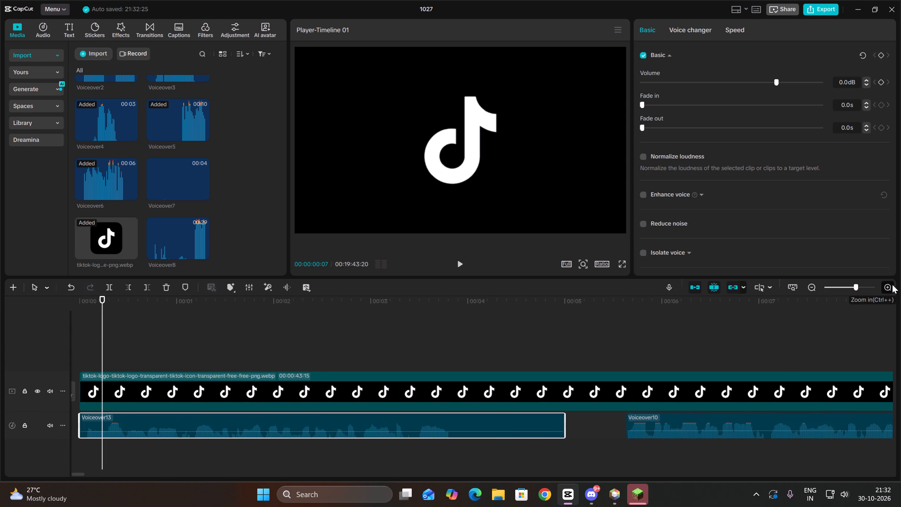
key(Up)
click(107, 441)
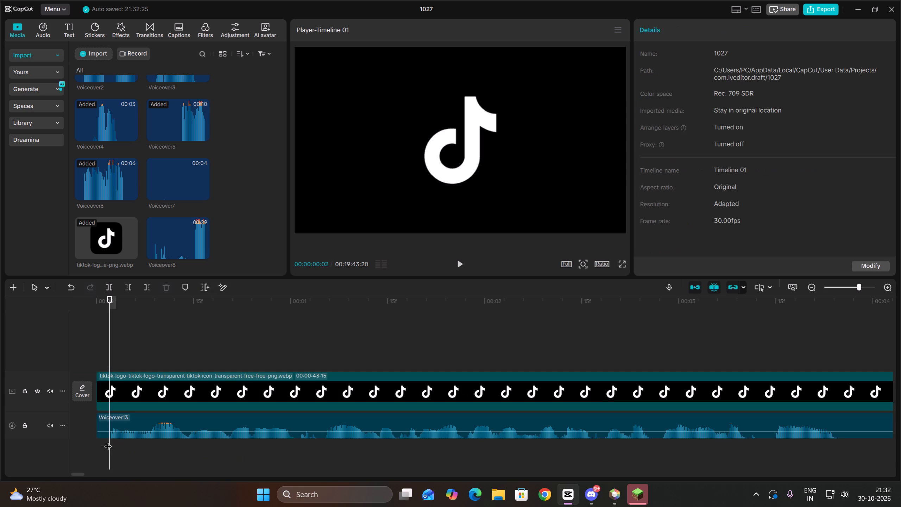
click(142, 417)
click(129, 287)
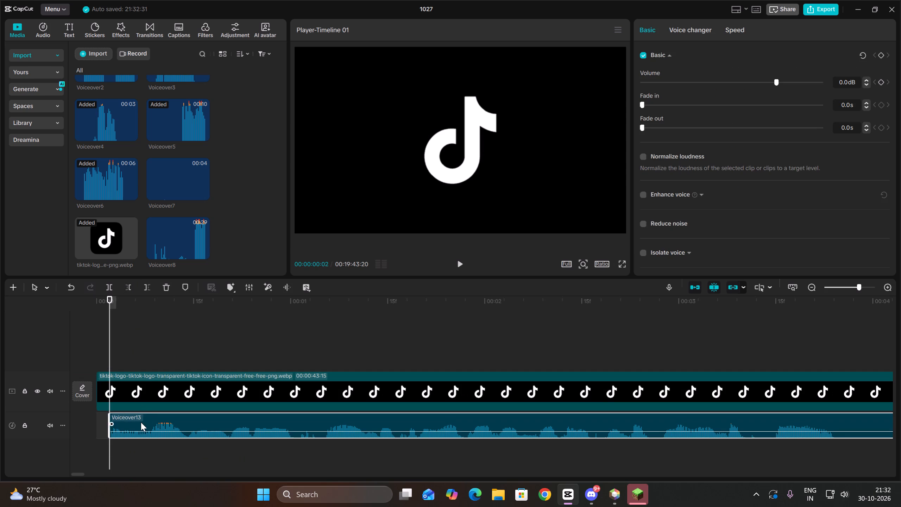
drag(140, 422, 84, 422)
Play the opening voiceover clip from the start and cut off its silent end after about 00:00:03:22.
key(Up)
key(space)
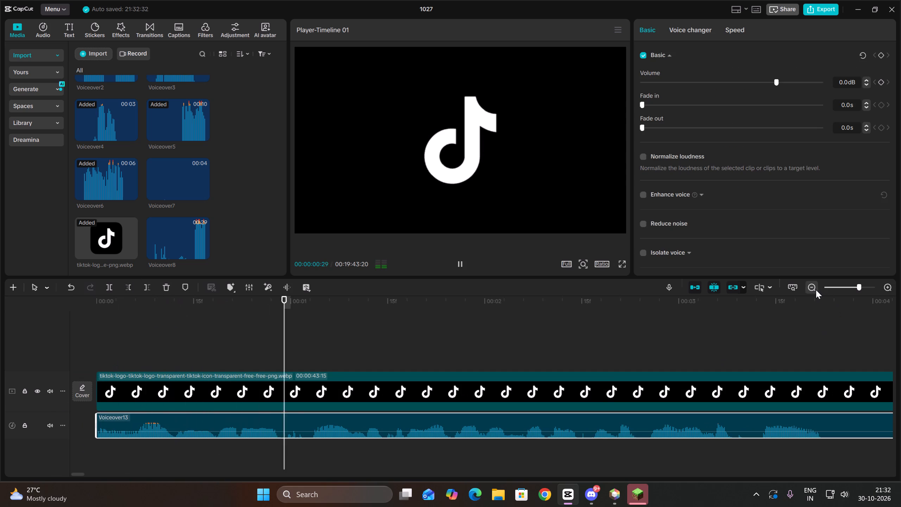
click(816, 290)
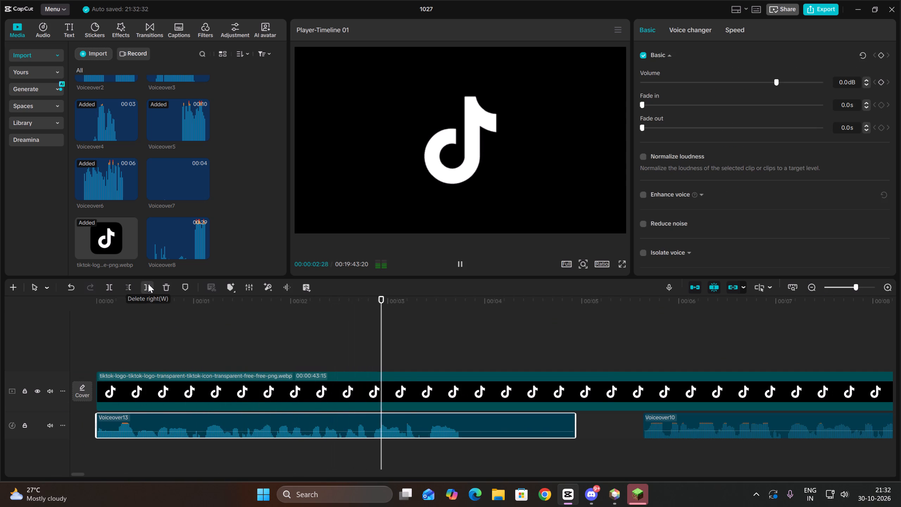
key(space)
click(148, 284)
Close the voiceover gaps by moving the following Voiceover10 clip against the opening clip and shifting all later clips back to 00:00:09:18.
drag(669, 415, 484, 420)
triple_click(808, 286)
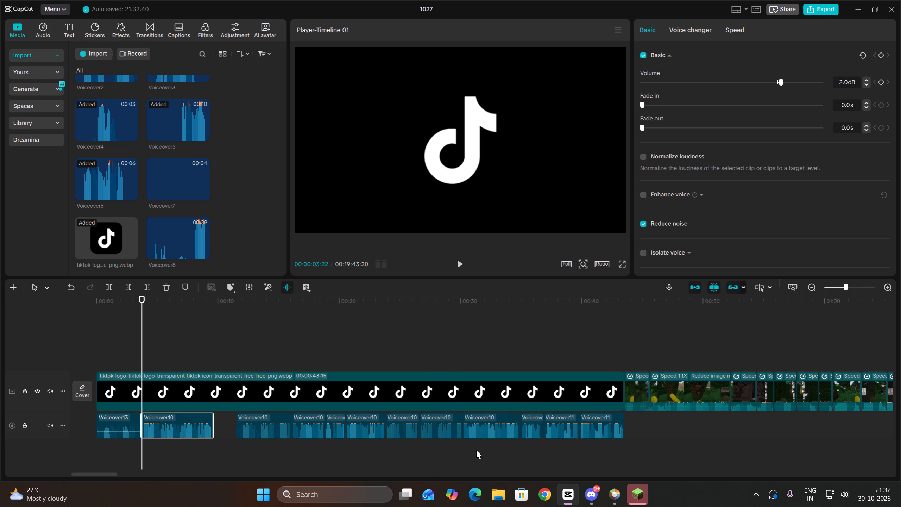
click(215, 448)
key(Up)
key(Down)
drag(664, 450, 637, 443)
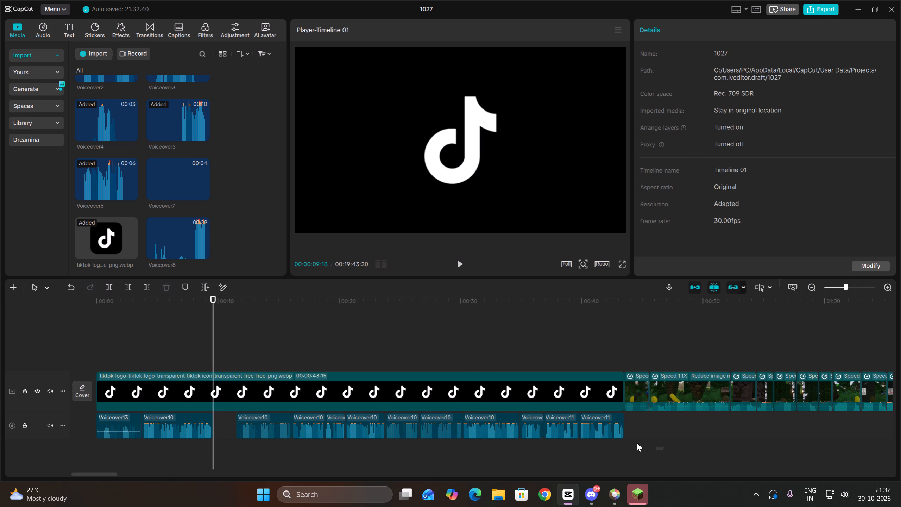
drag(637, 443, 253, 423)
drag(270, 416, 249, 421)
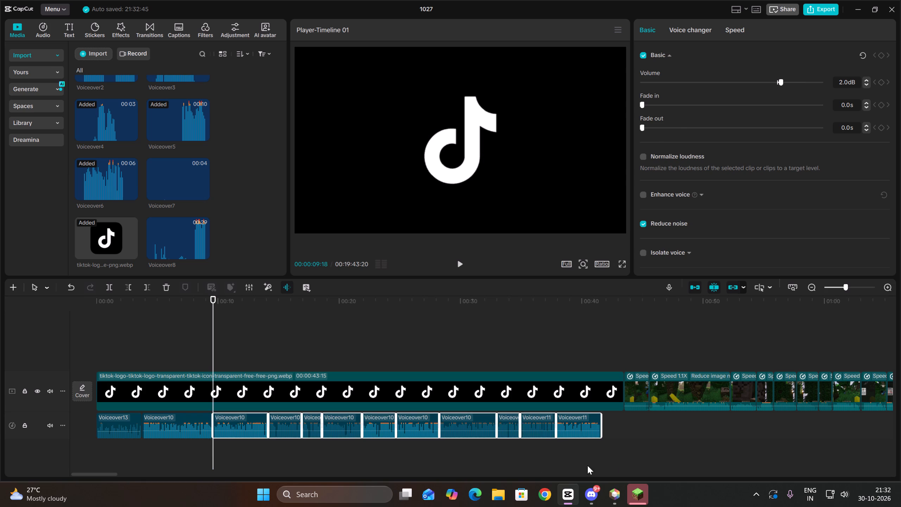
Set the volume of all voiceover clips to 2 dB, turn on Reduce noise for them, and return the playhead to the start.
drag(637, 457, 74, 412)
click(847, 83)
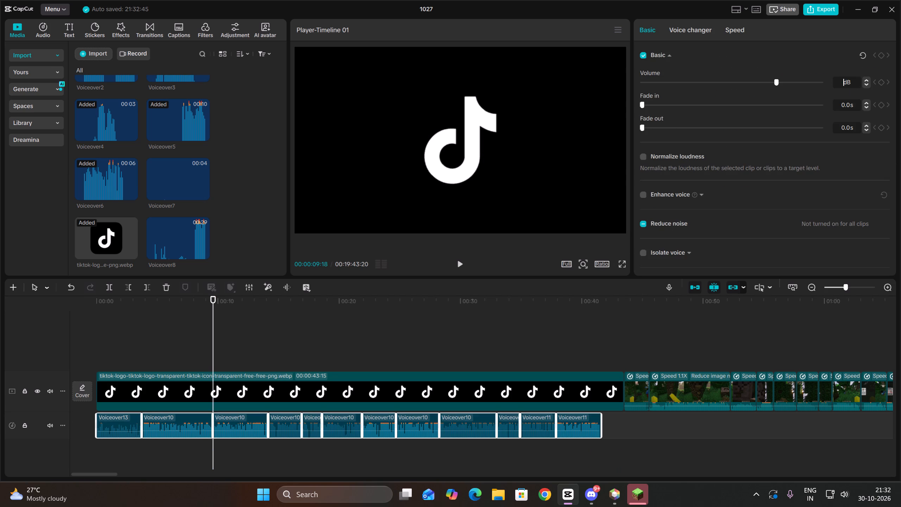
key(2)
key(comma)
click(644, 223)
click(161, 330)
drag(161, 330, 0, 329)
Switch to Minecraft 1.21.11 and open the multiplayer server list.
click(634, 492)
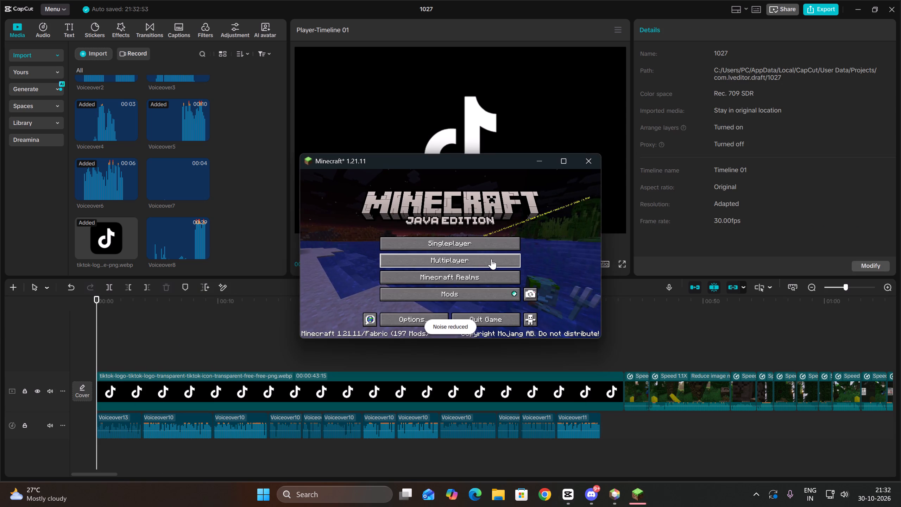
click(491, 259)
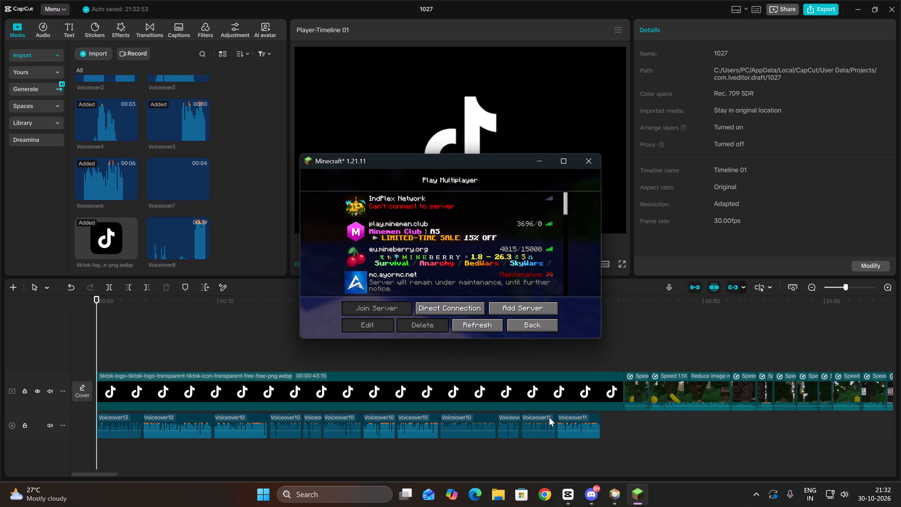
Search Windows for "exit" and launch ExitLag.
click(321, 486)
text(exit)
key(Return)
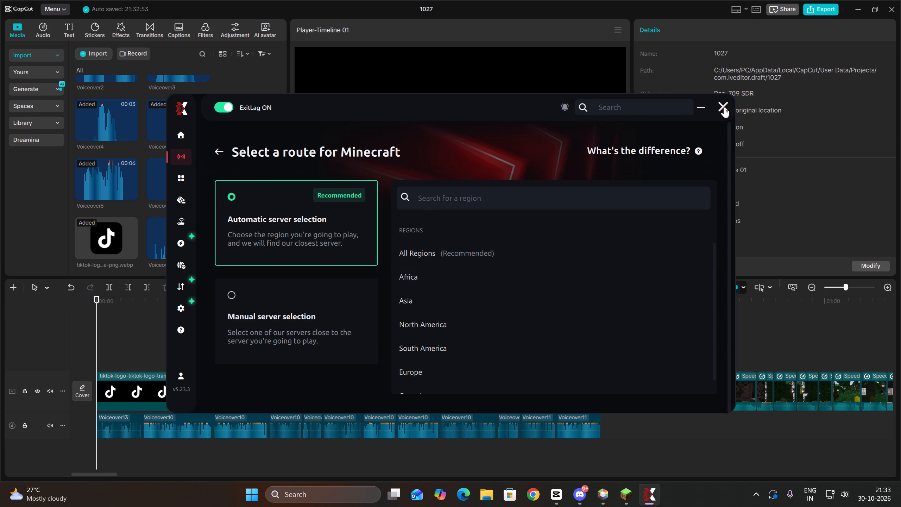
Refresh Minecraft's multiplayer server list and try to join the eu.mineberry.org server.
double_click(499, 327)
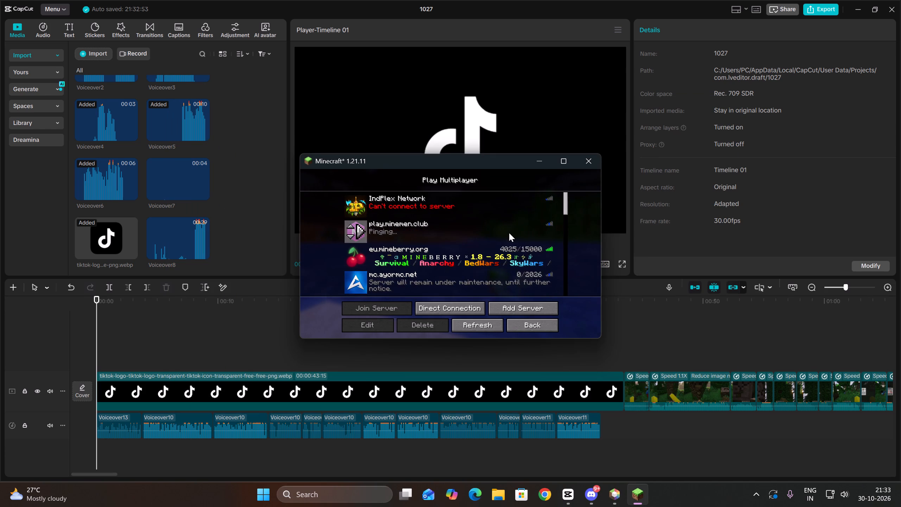
double_click(553, 246)
Minimise the CapCut window.
click(857, 10)
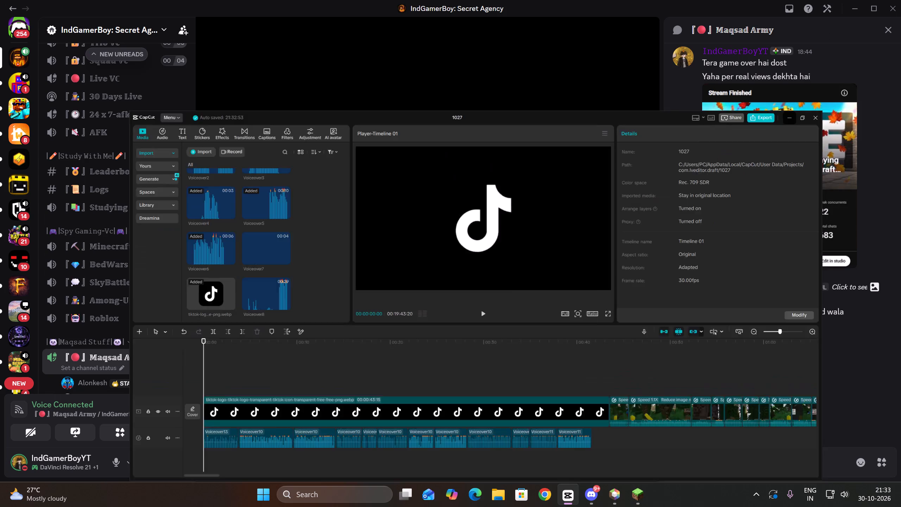